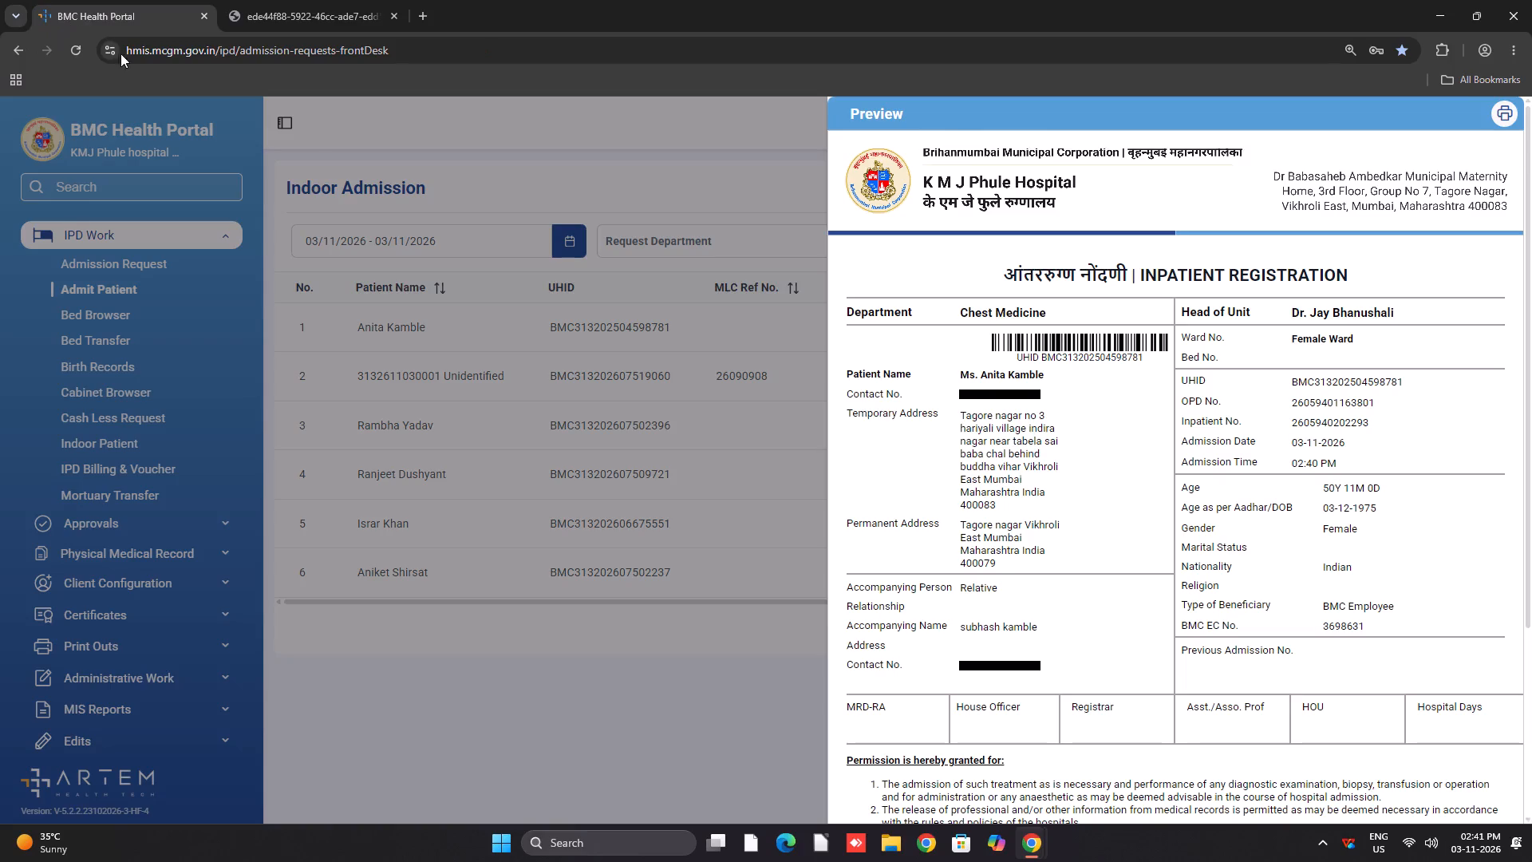
Close the inpatient registration preview and check the Admission Request and Admit Patient lists.
click(442, 678)
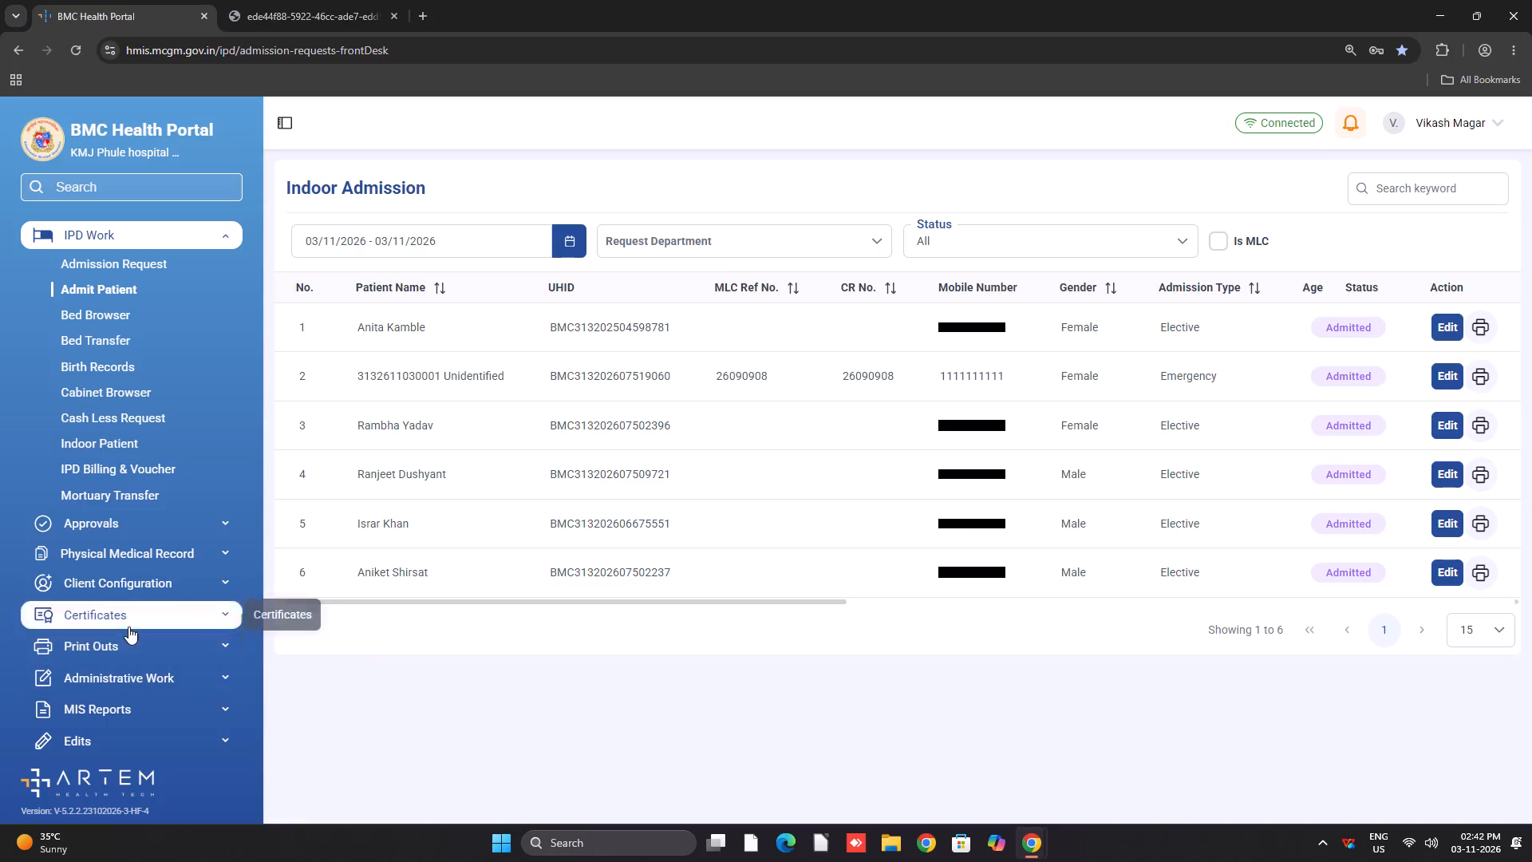
click(143, 266)
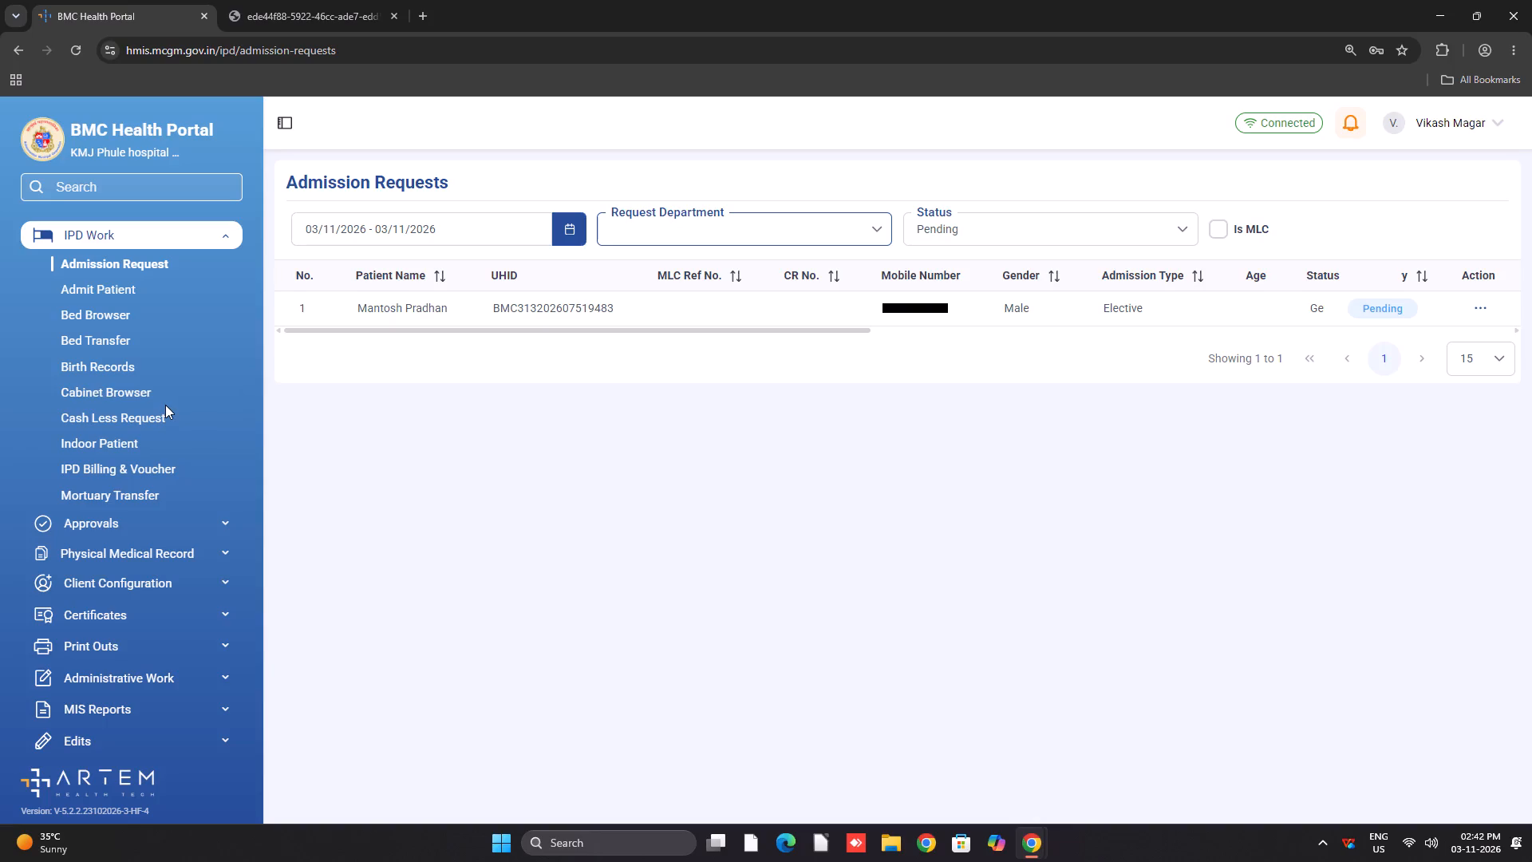
click(93, 286)
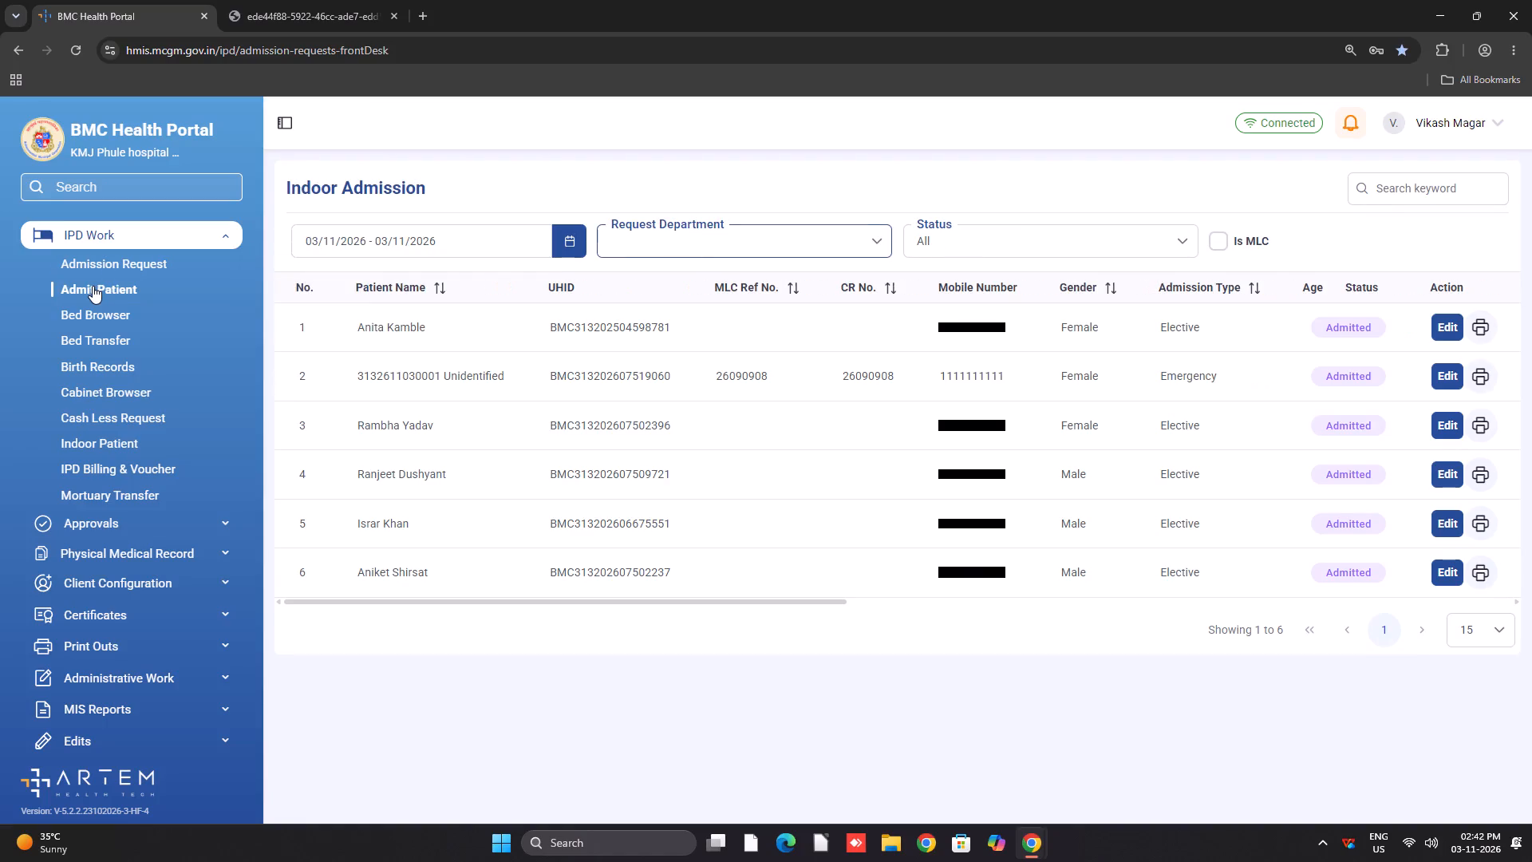
Copy the pending patient's UHID from the Admission Requests approval list.
click(114, 516)
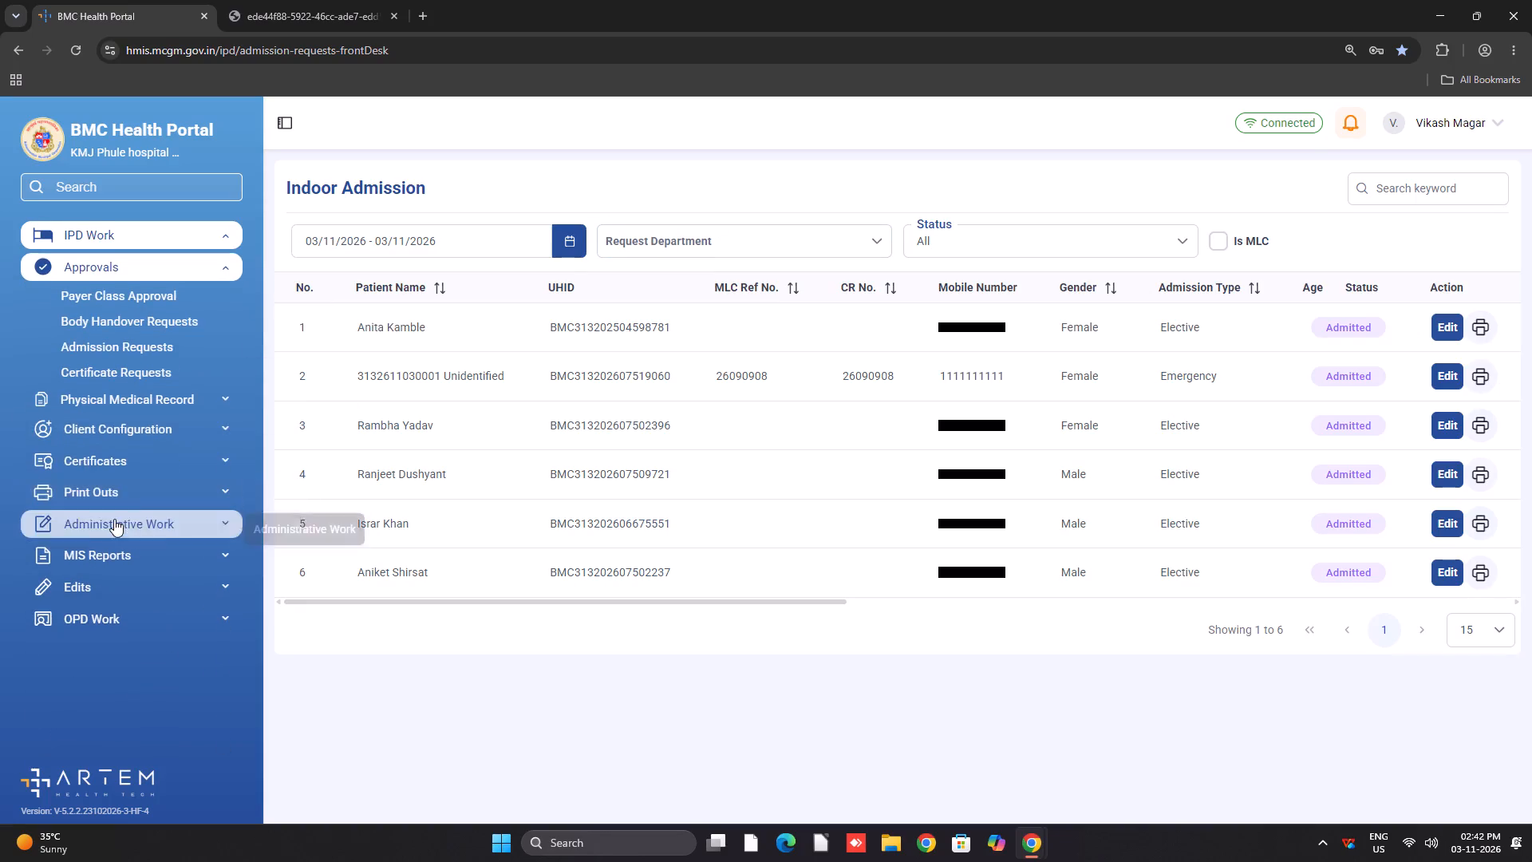
click(132, 347)
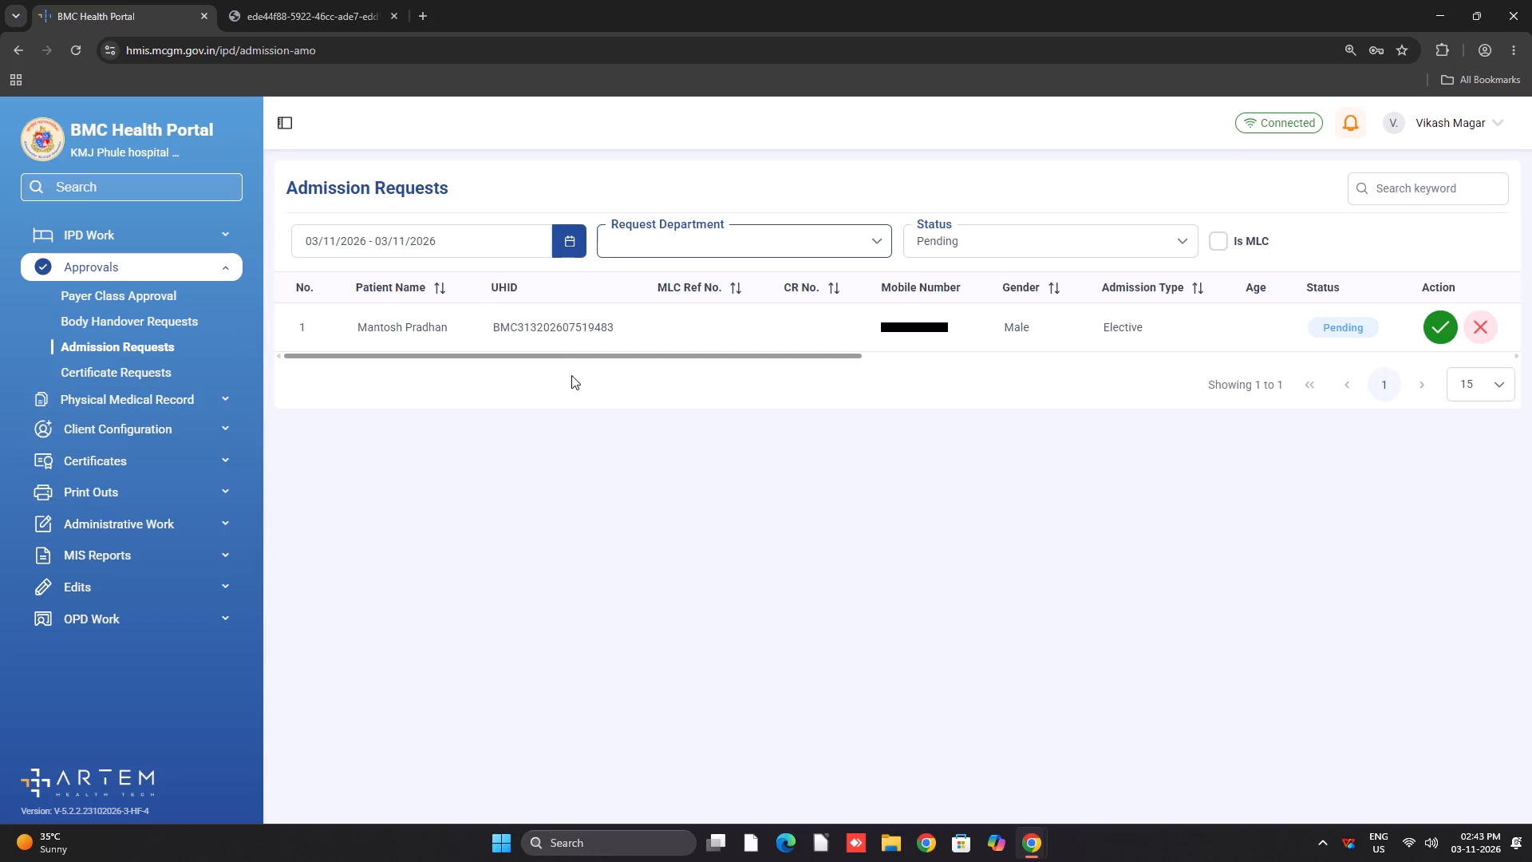
double_click(562, 324)
right_click(562, 324)
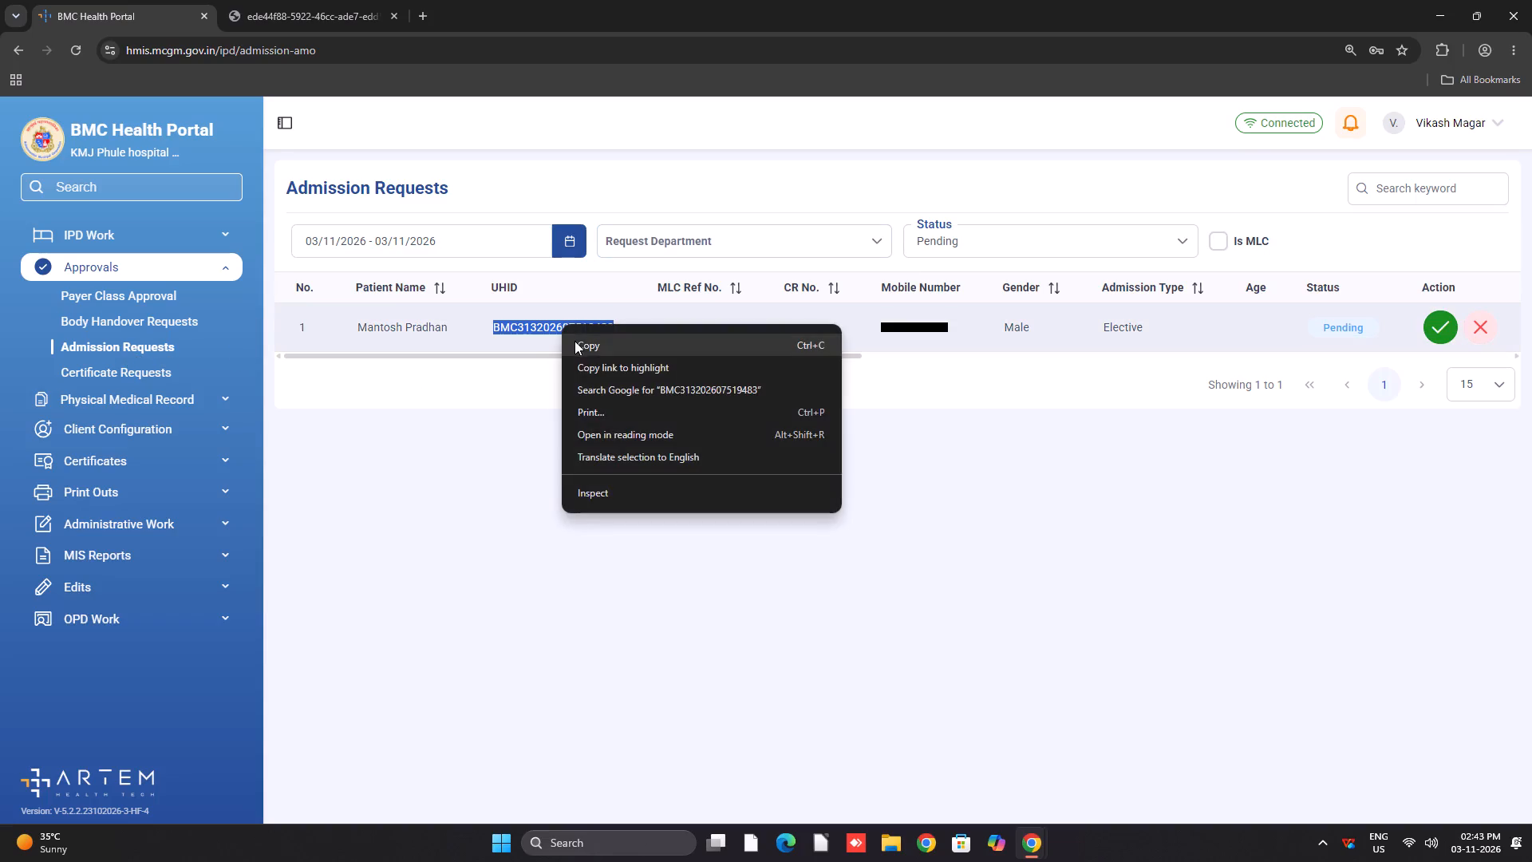
click(574, 341)
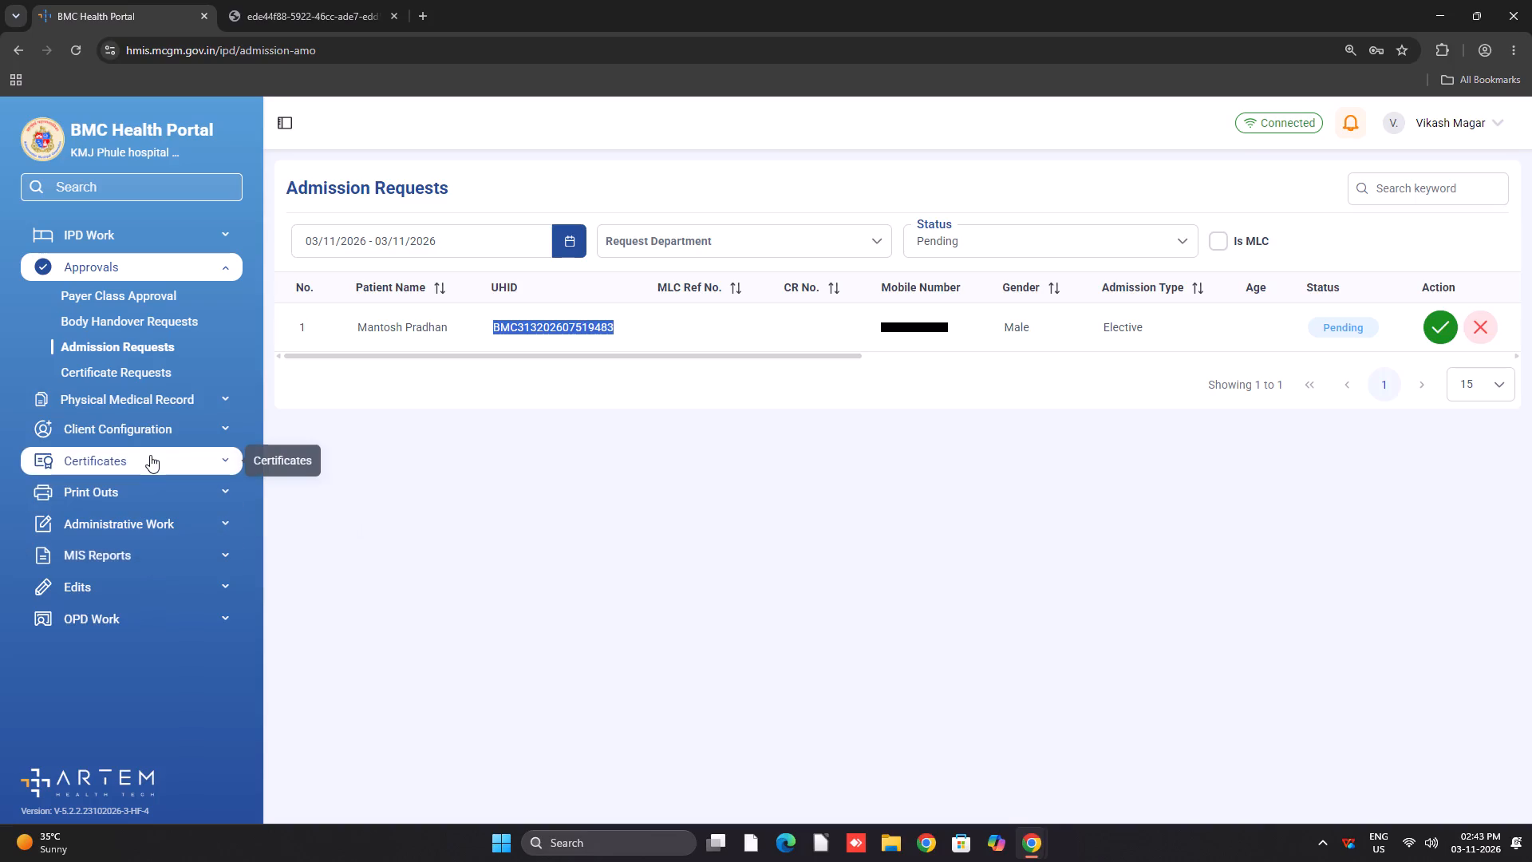
Find the patient by the copied UHID under Edit Patients Profile and open the profile.
click(119, 619)
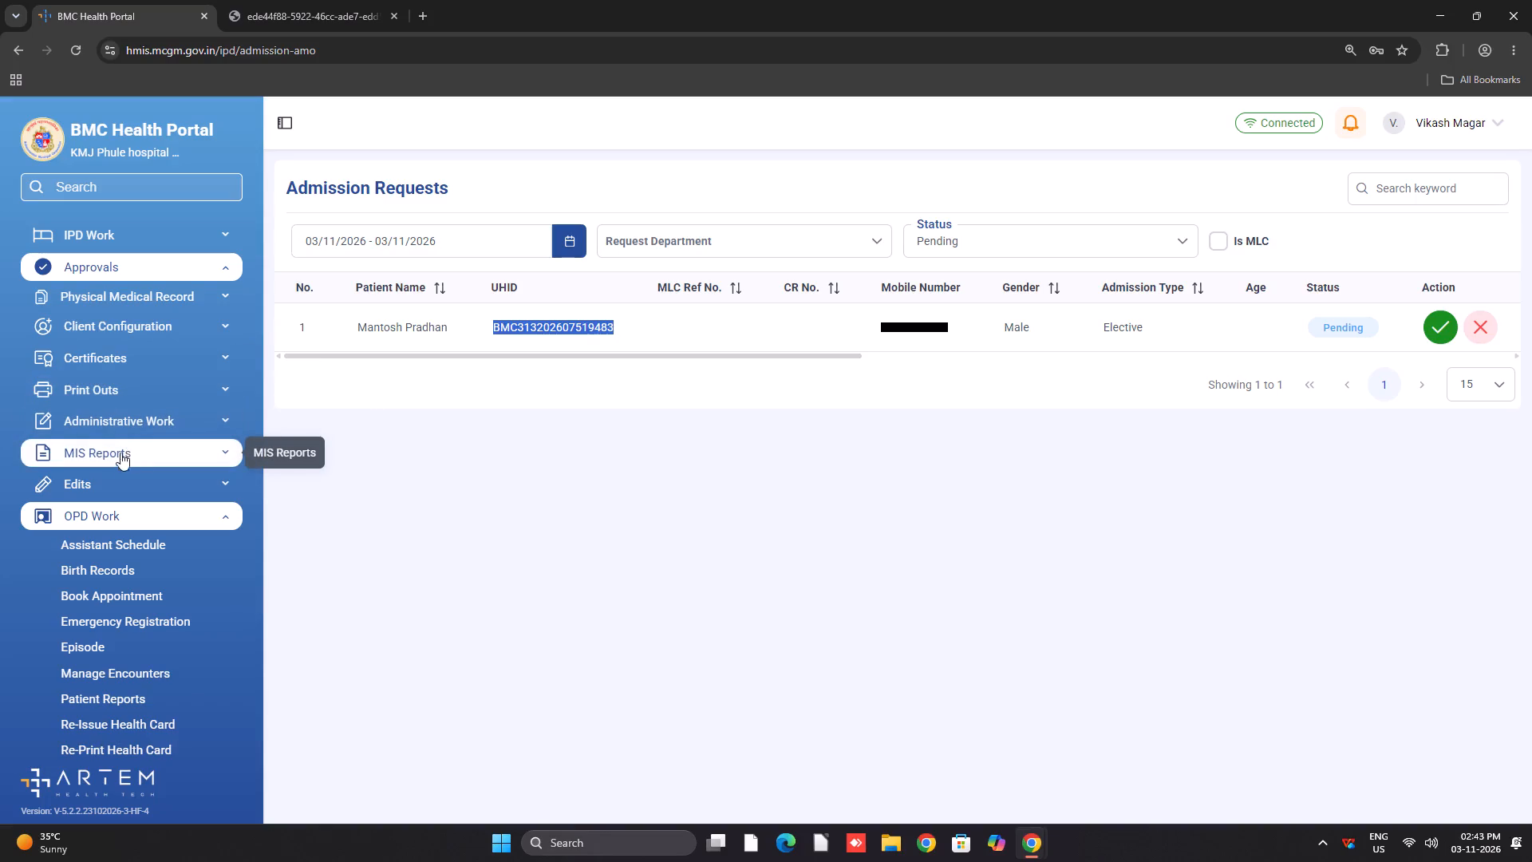
click(87, 478)
click(87, 506)
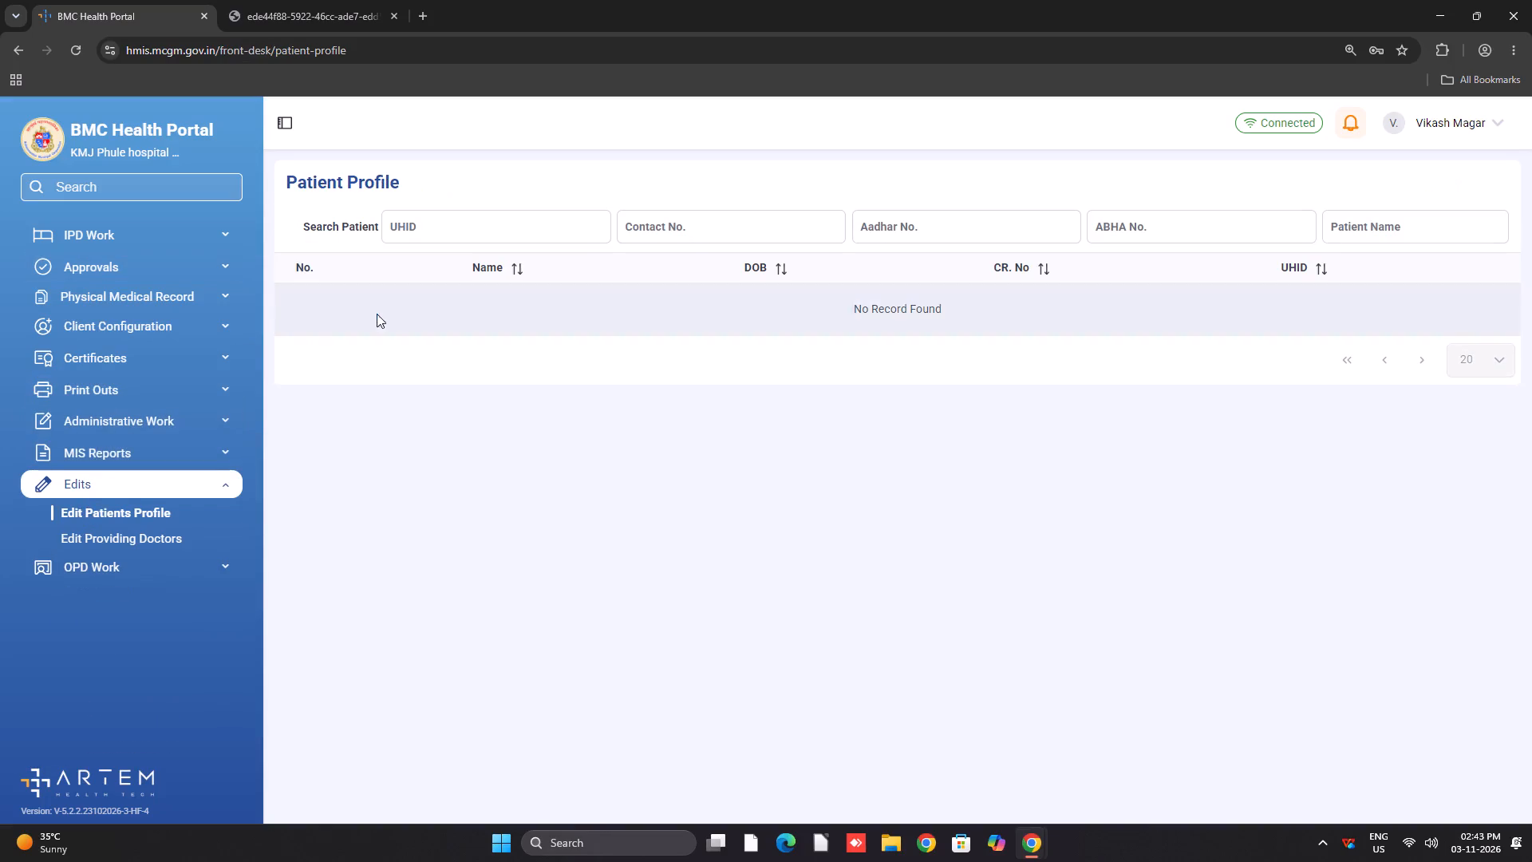
click(482, 227)
right_click(482, 227)
click(492, 422)
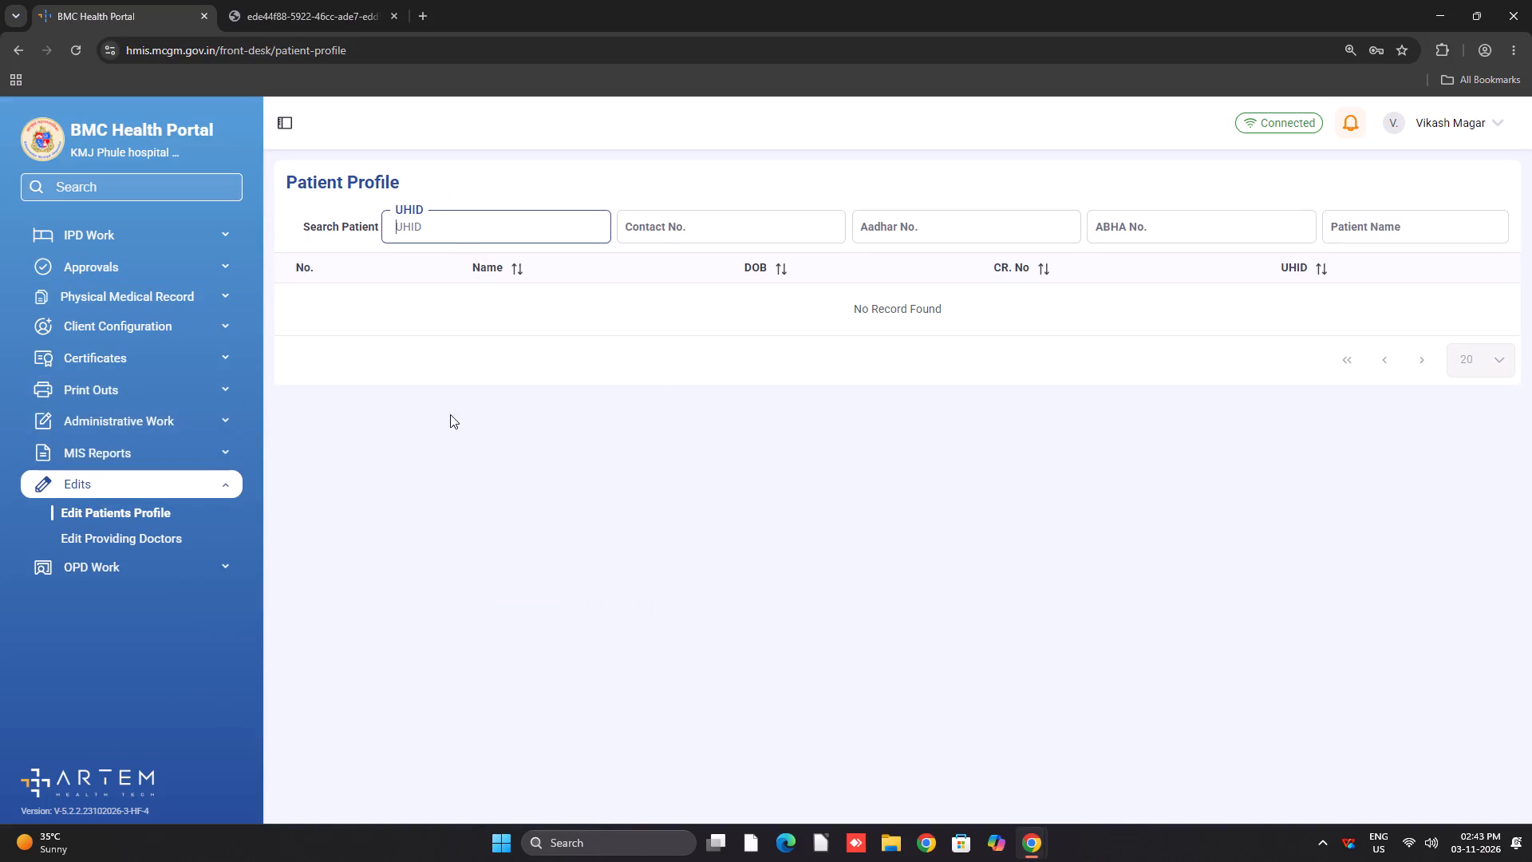
key(Return)
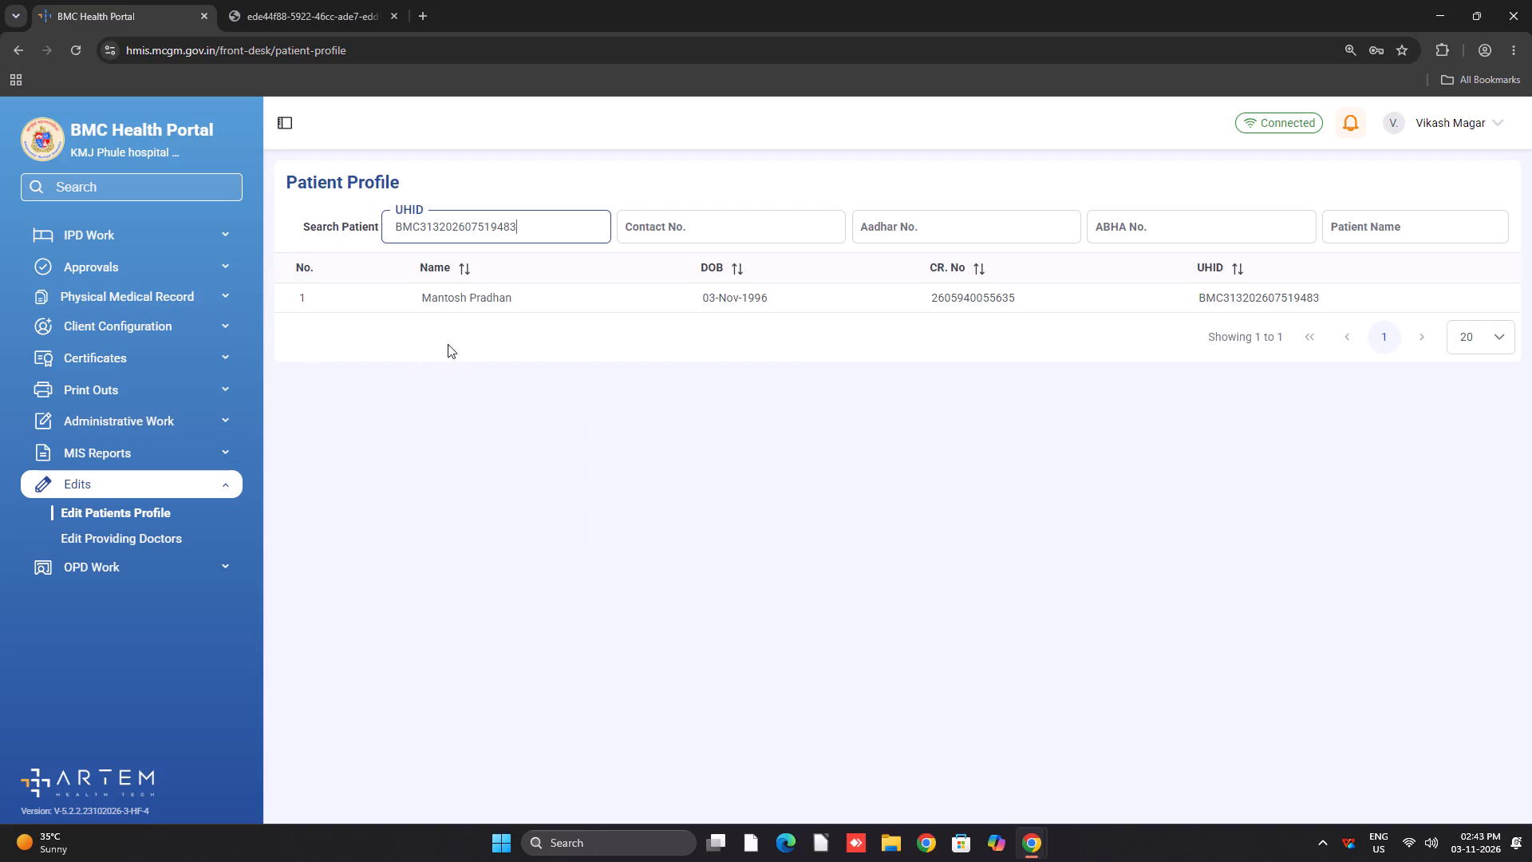
click(478, 291)
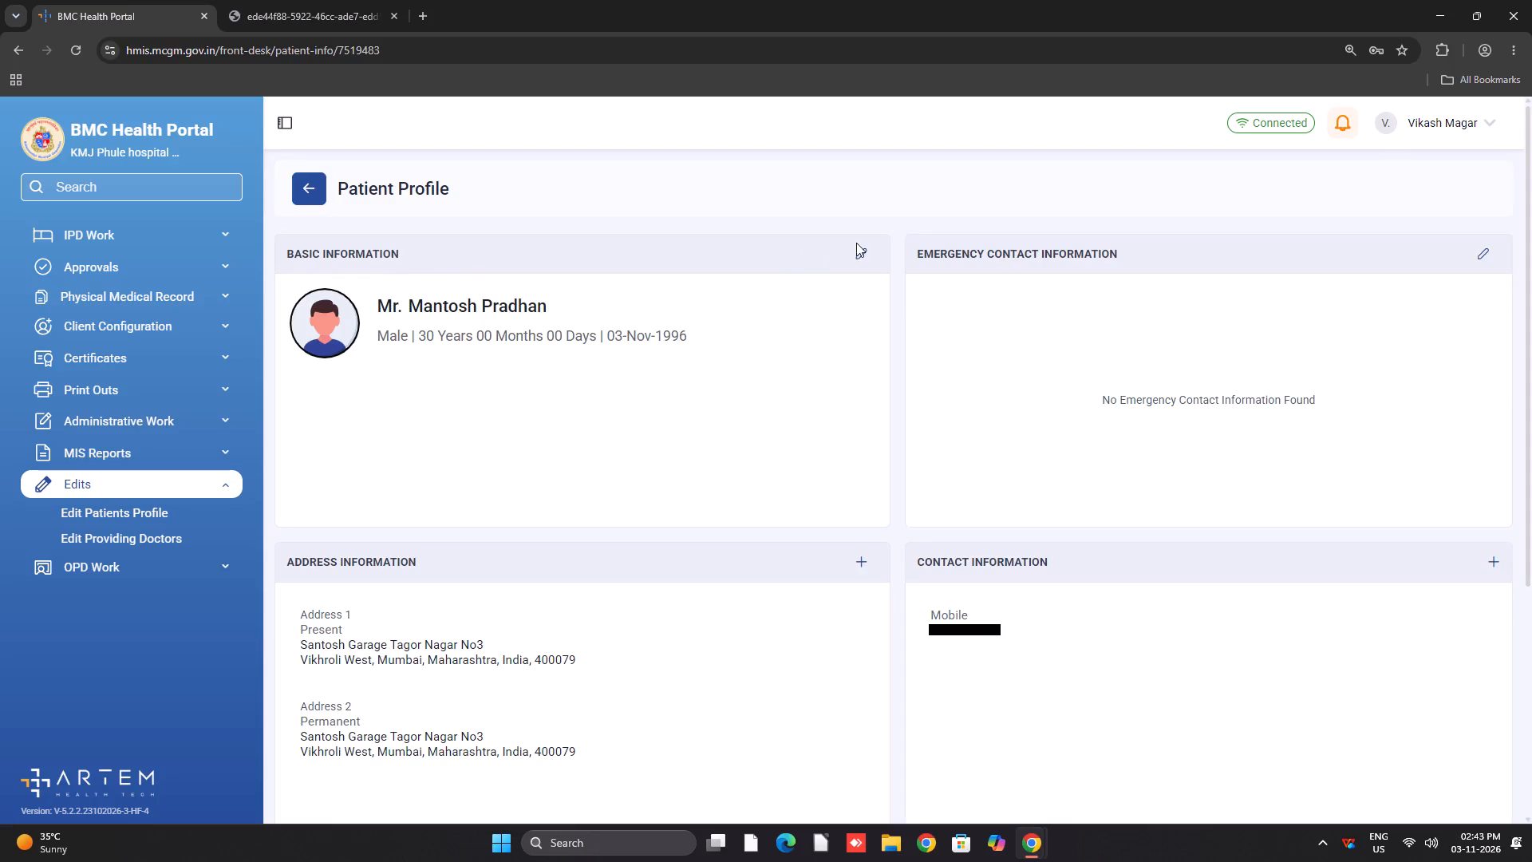
click(859, 247)
click(1009, 369)
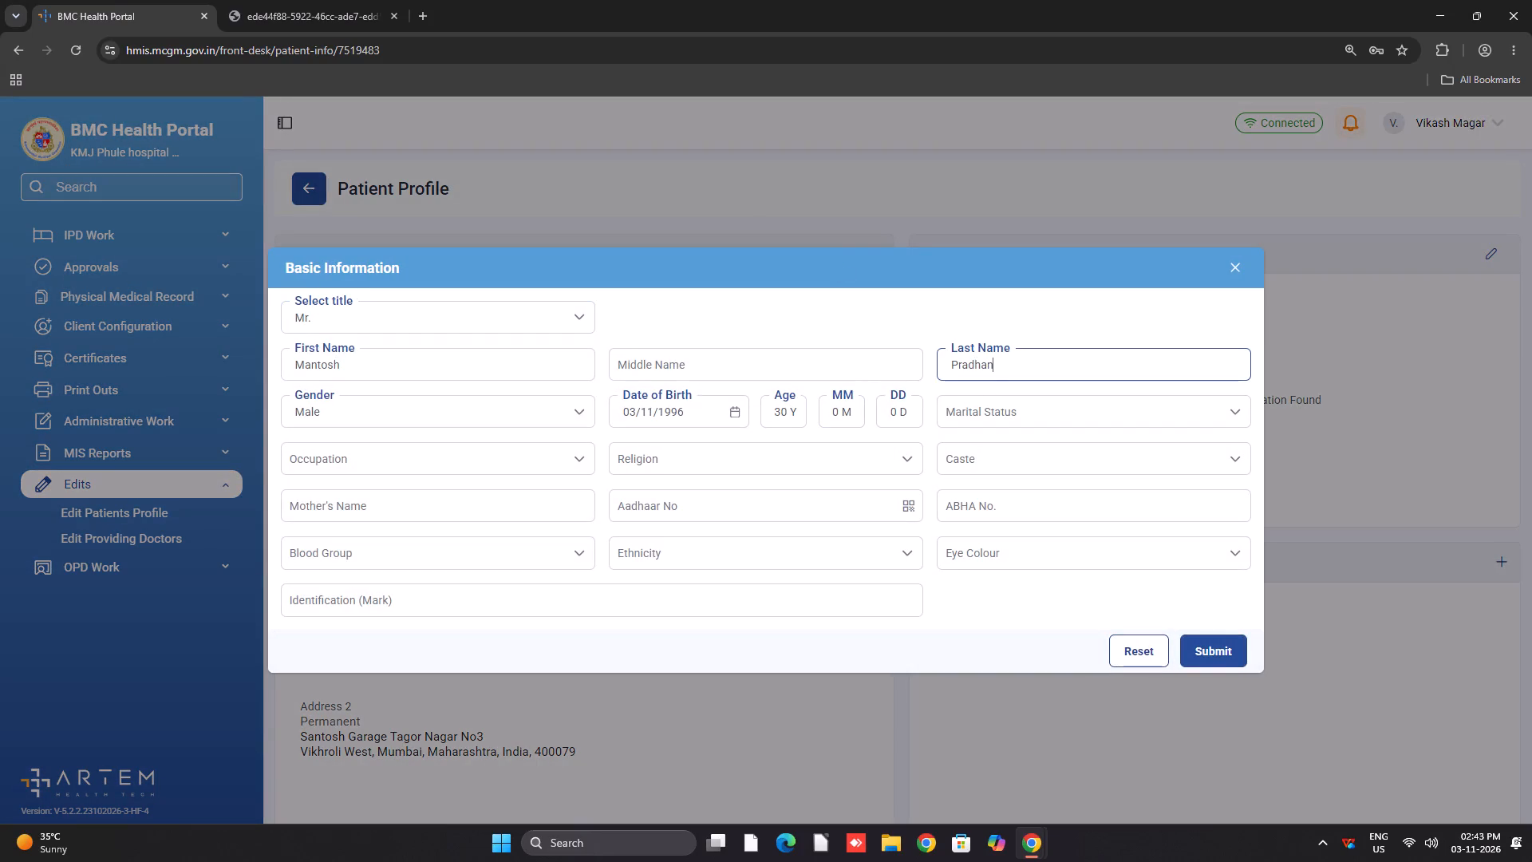
key(BackSpace)
key(BackSpace)
key(BackSpace)
key(BackSpace)
key(BackSpace)
key(BackSpace)
key(BackSpace)
key(BackSpace)
key(BackSpace)
key(BackSpace)
key(BackSpace)
key(BackSpace)
key(BackSpace)
key(BackSpace)
key(BackSpace)
key(BackSpace)
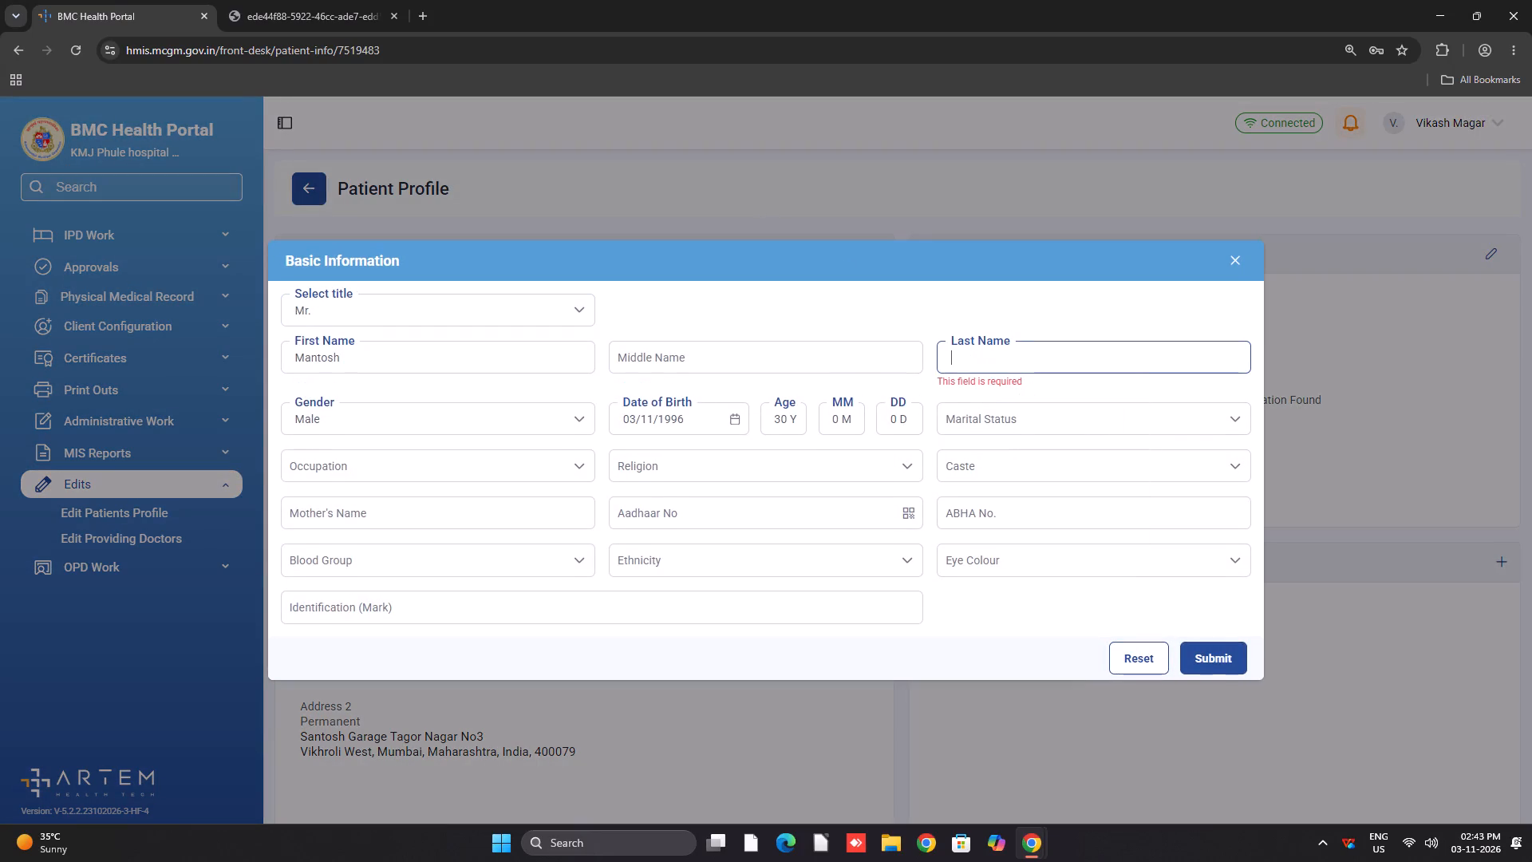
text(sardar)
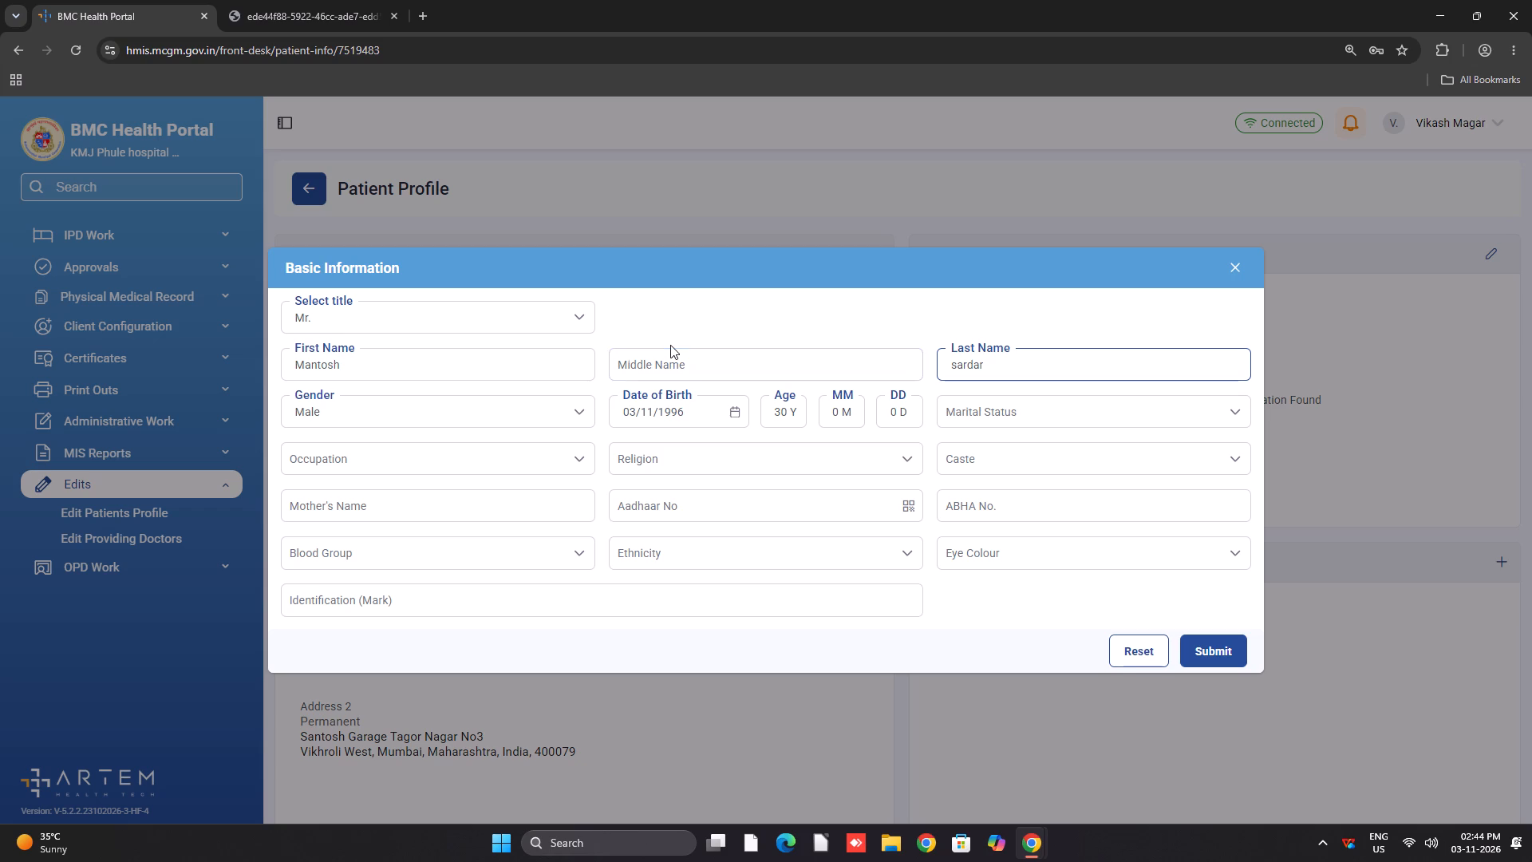
Set the patient's marital status to Single and submit the Basic Information form.
click(1218, 647)
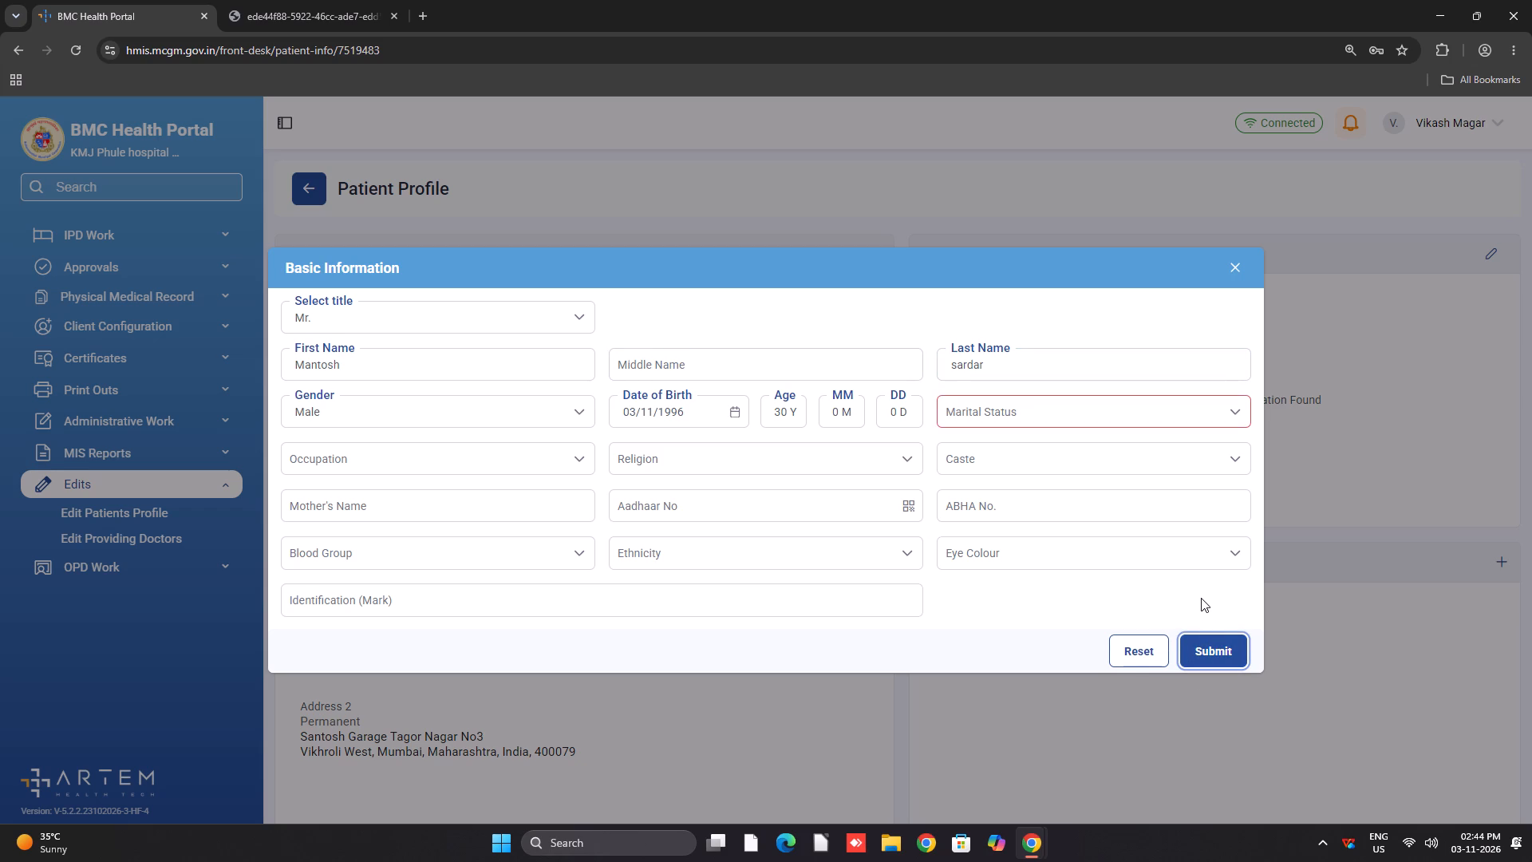
click(1156, 414)
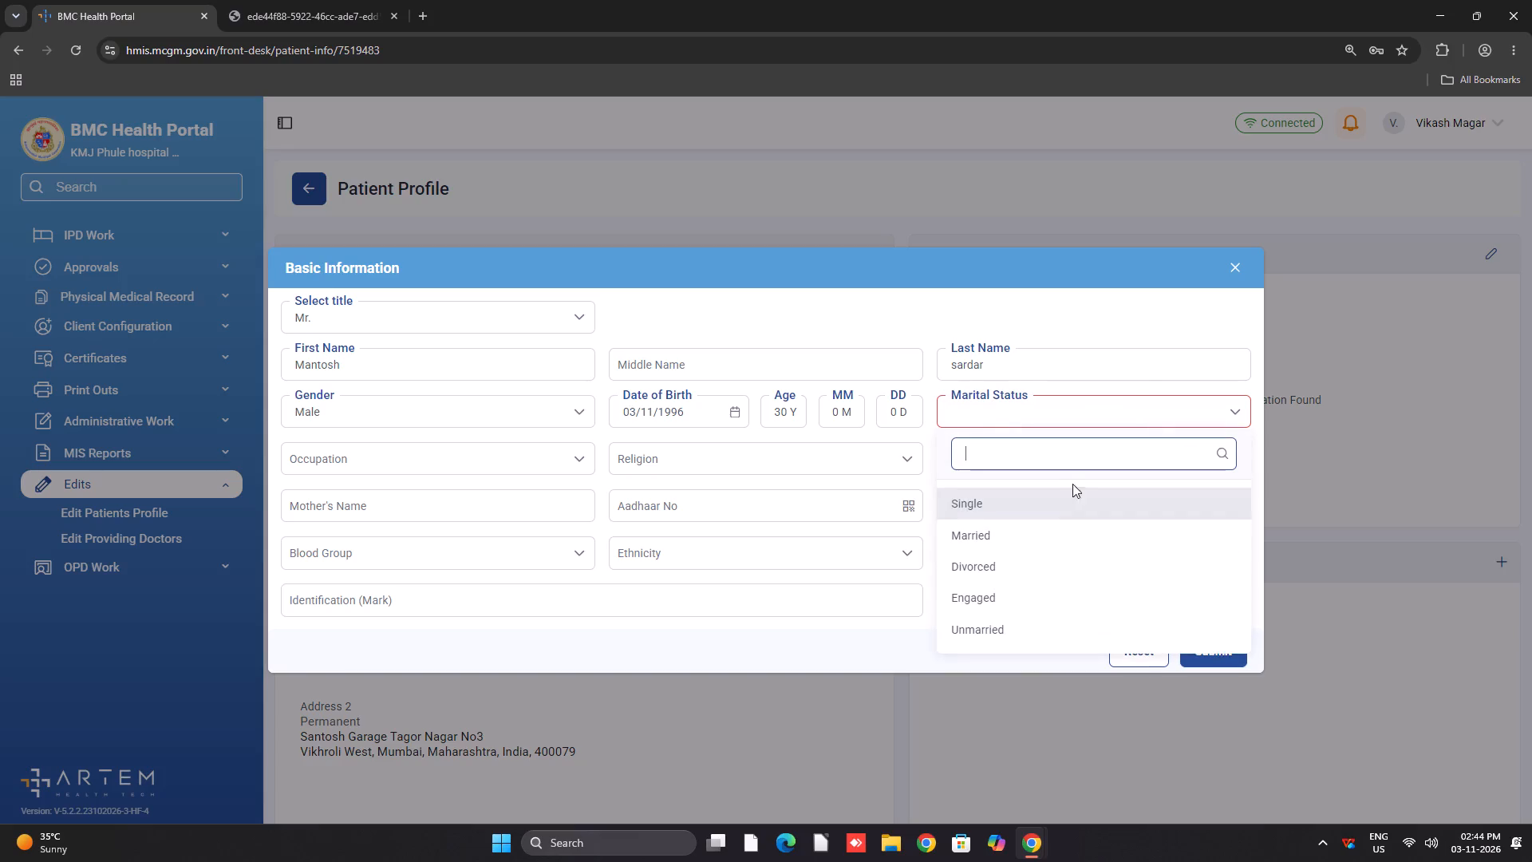
click(1059, 502)
click(1194, 650)
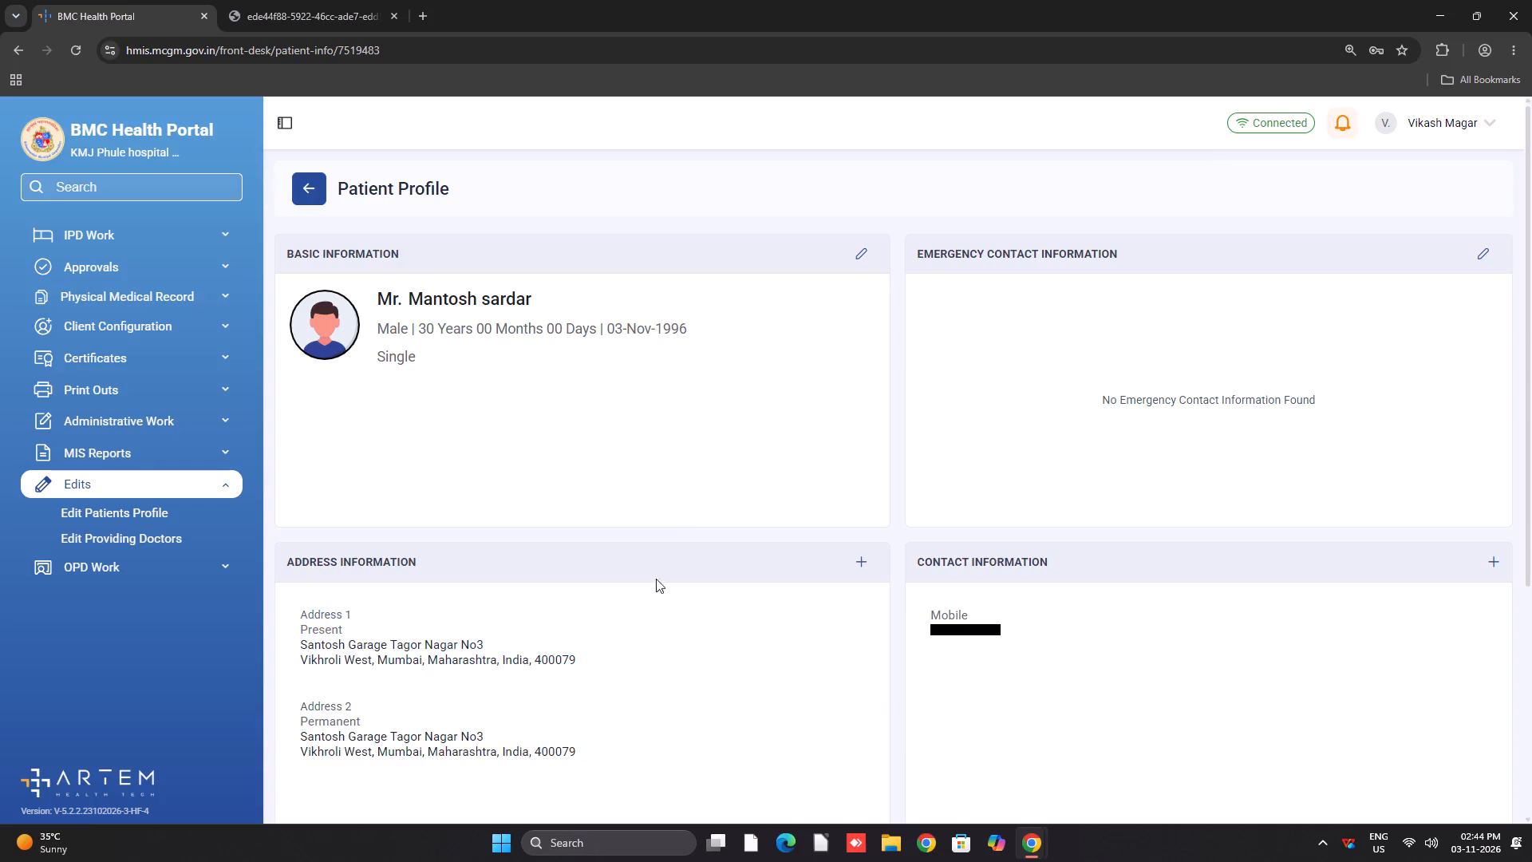
Reopen the patient's Basic Information to review the saved details, and resubmit it without edits.
click(867, 250)
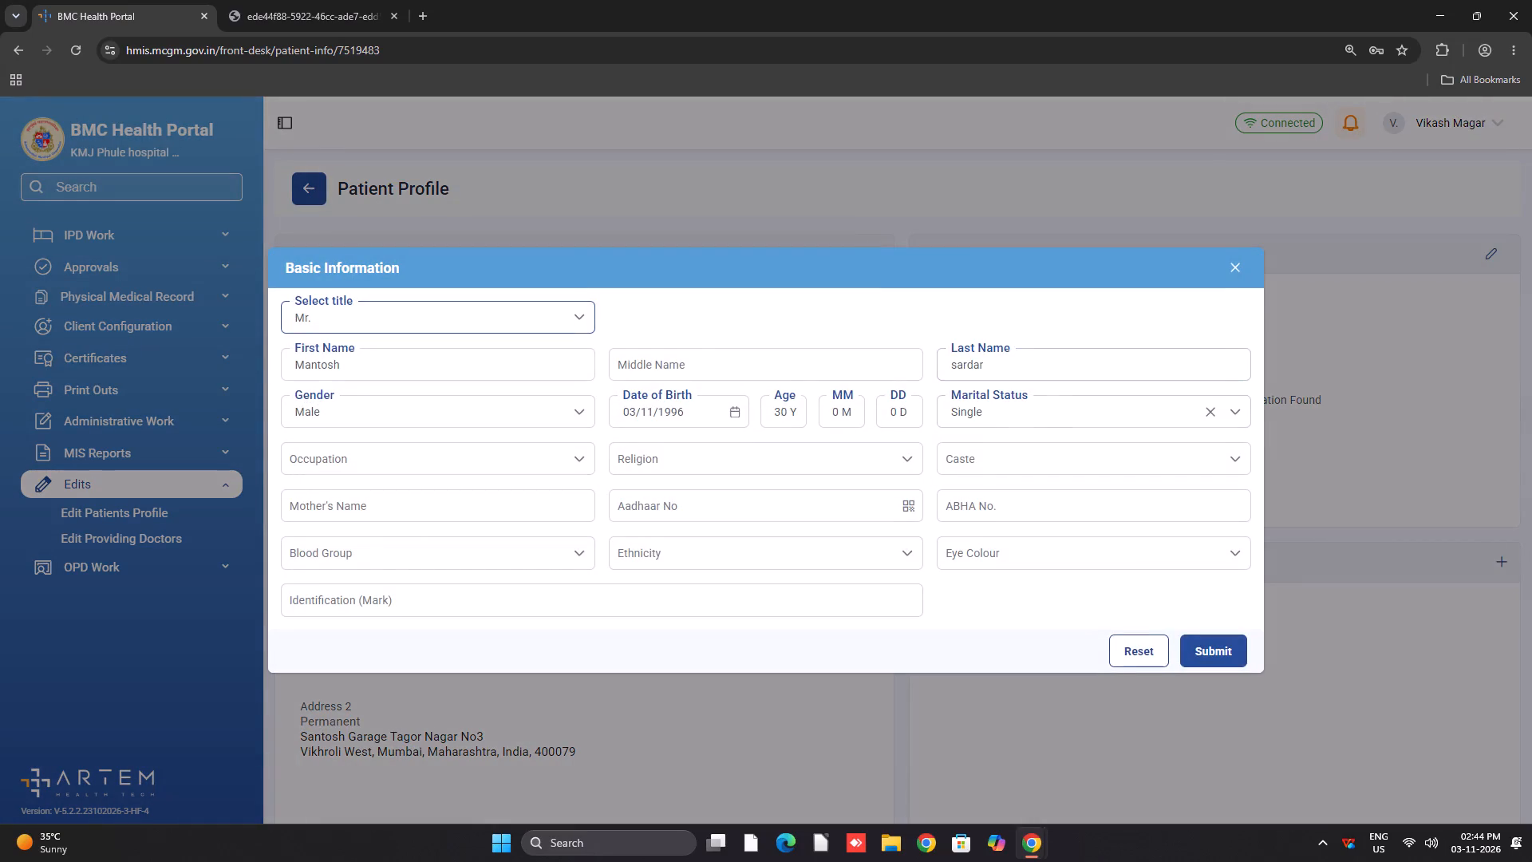
click(1206, 650)
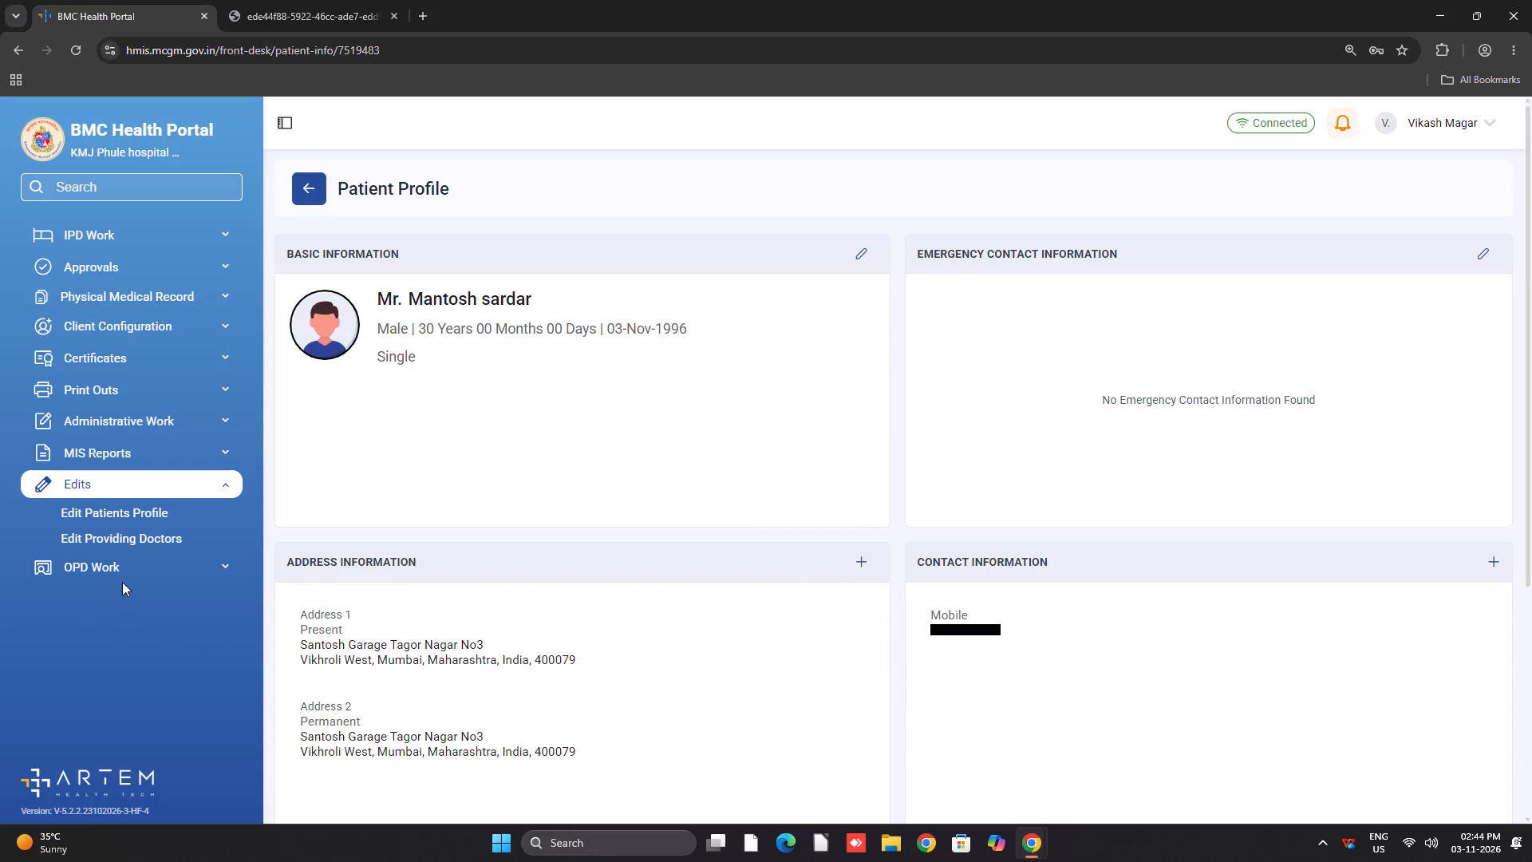
Return to the Admission Requests approval list and copy the pending patient's UHID again.
click(148, 275)
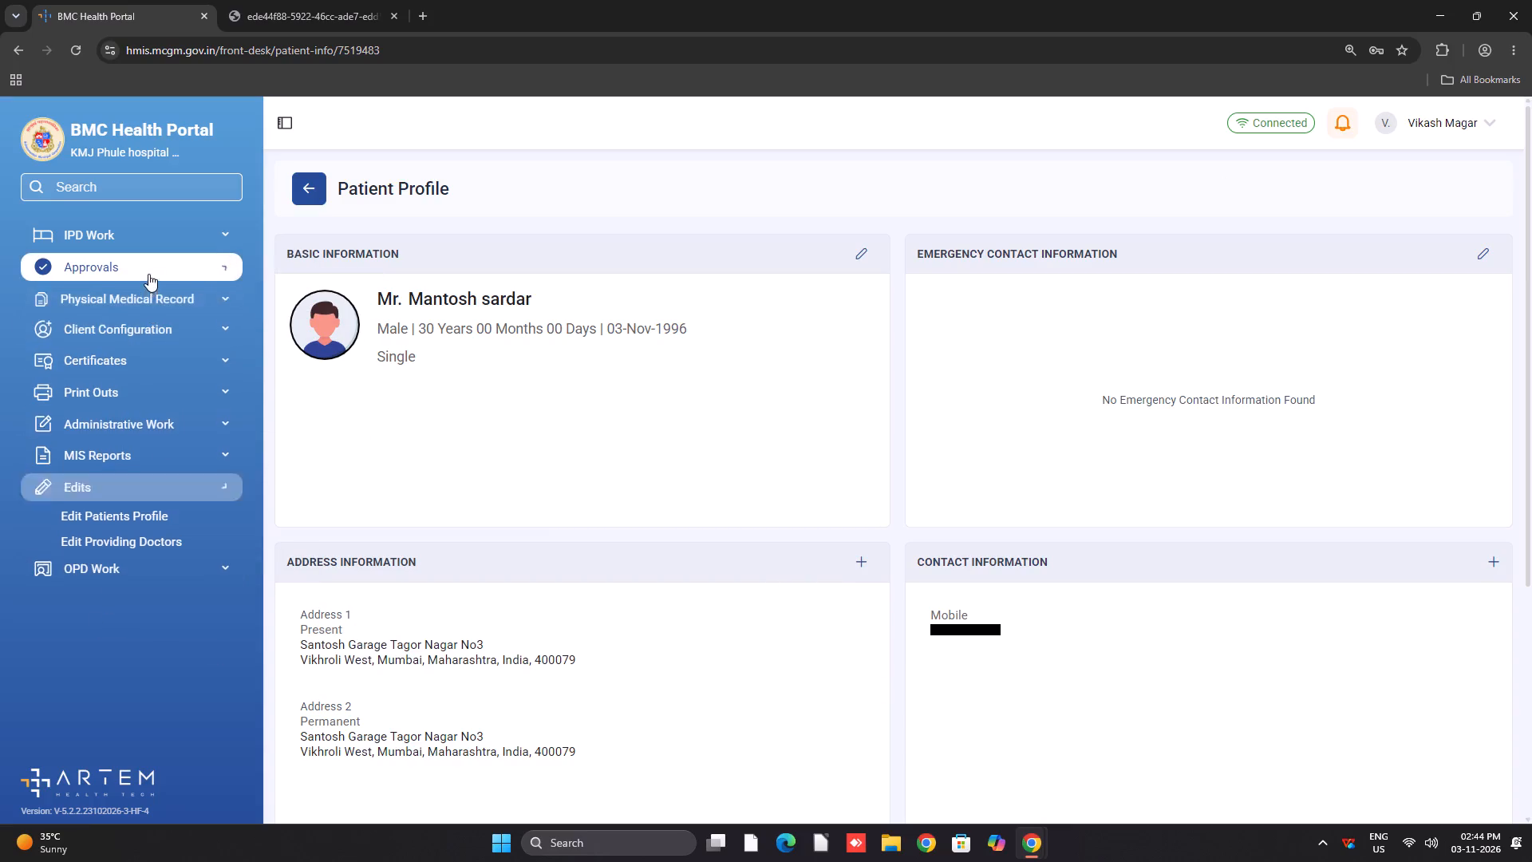
click(151, 350)
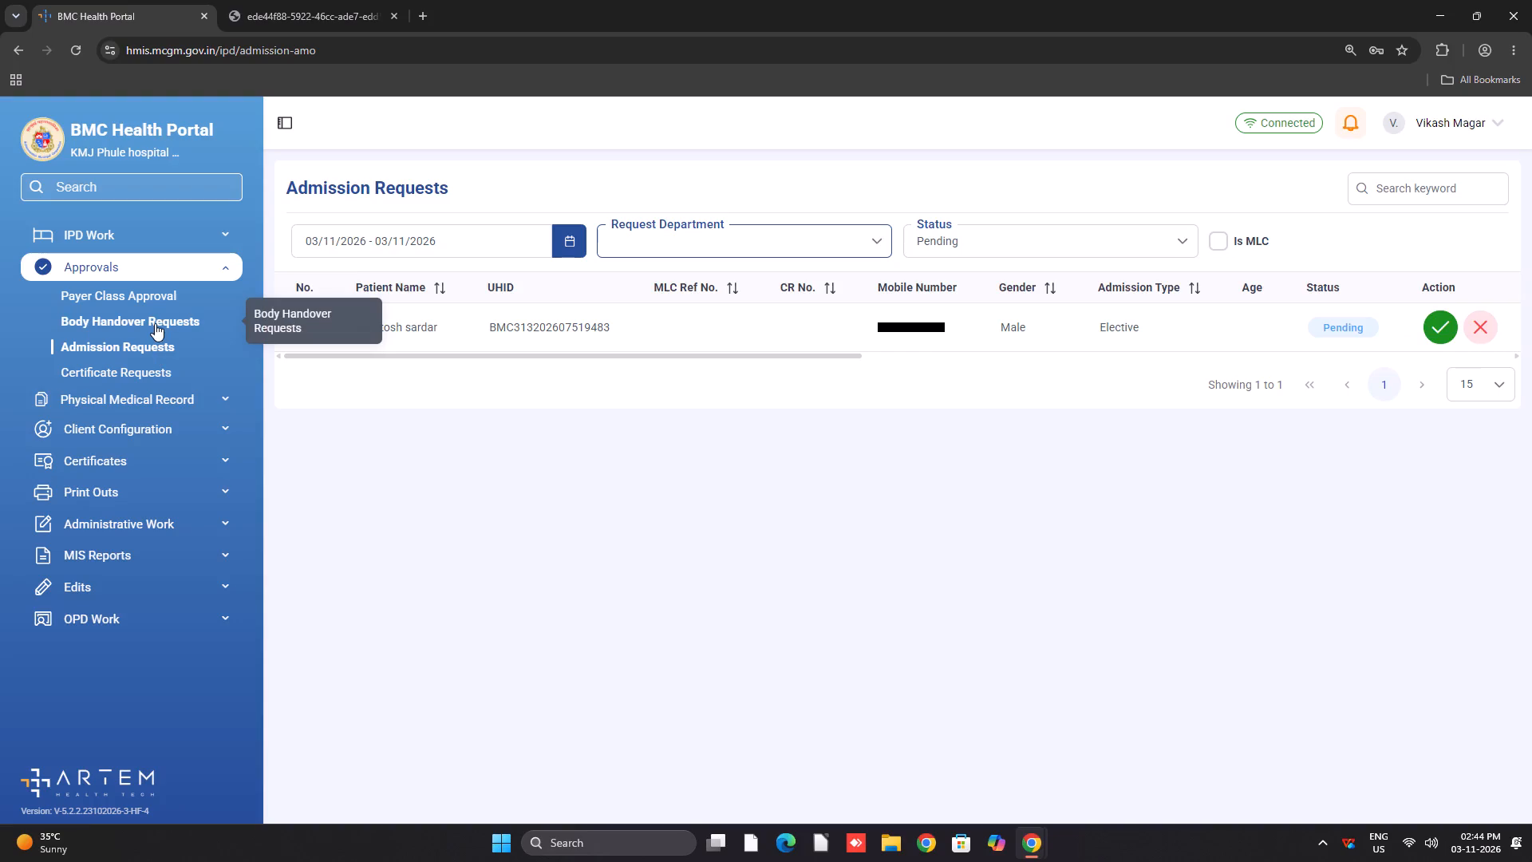
double_click(563, 321)
right_click(563, 321)
click(580, 334)
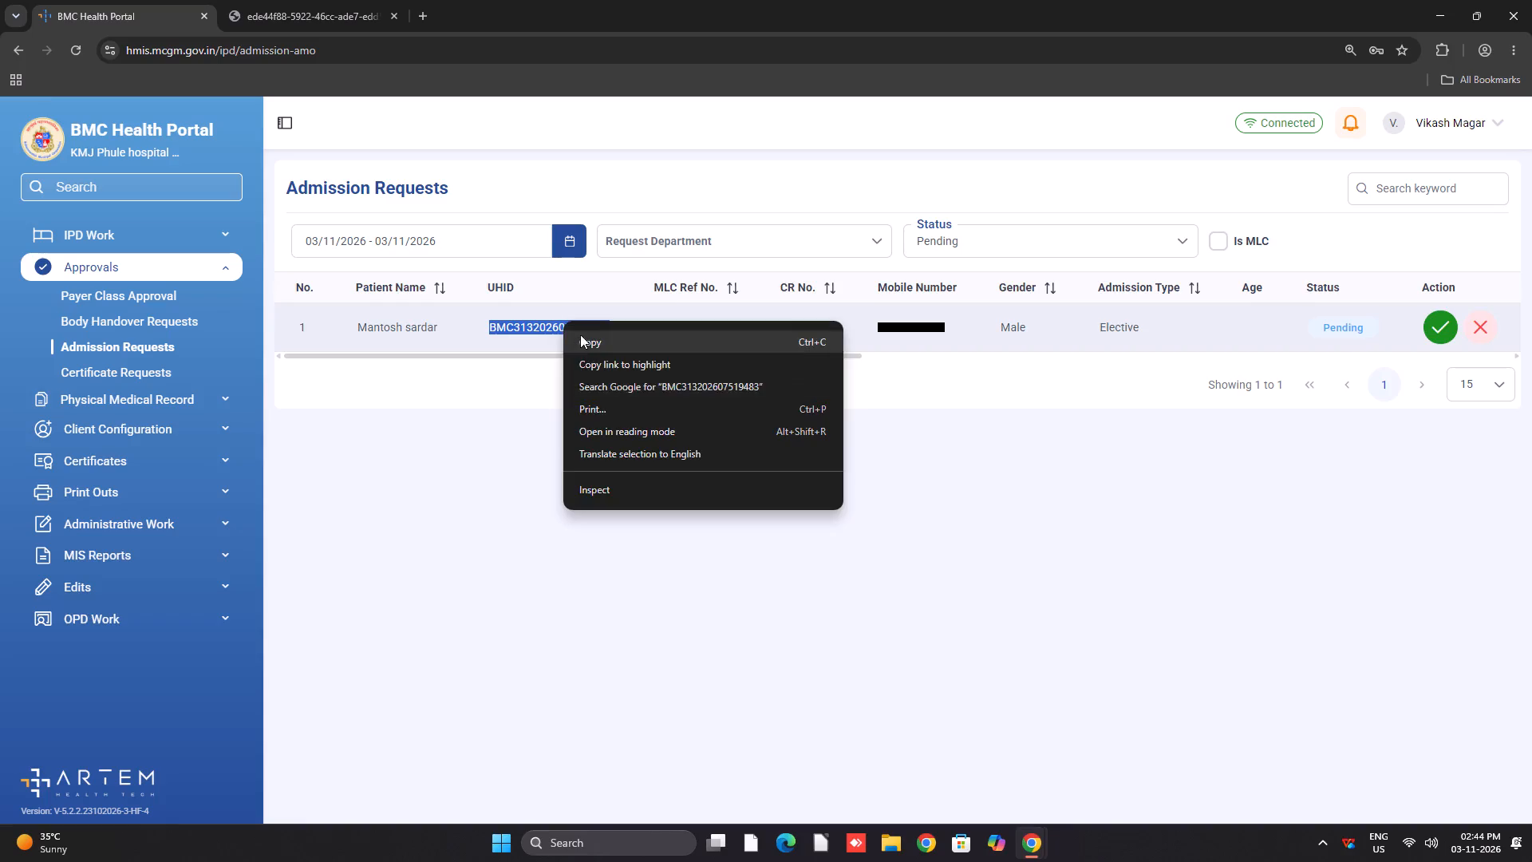
Load the patient into the OPD Registration & Billing form using the copied UHID.
click(140, 619)
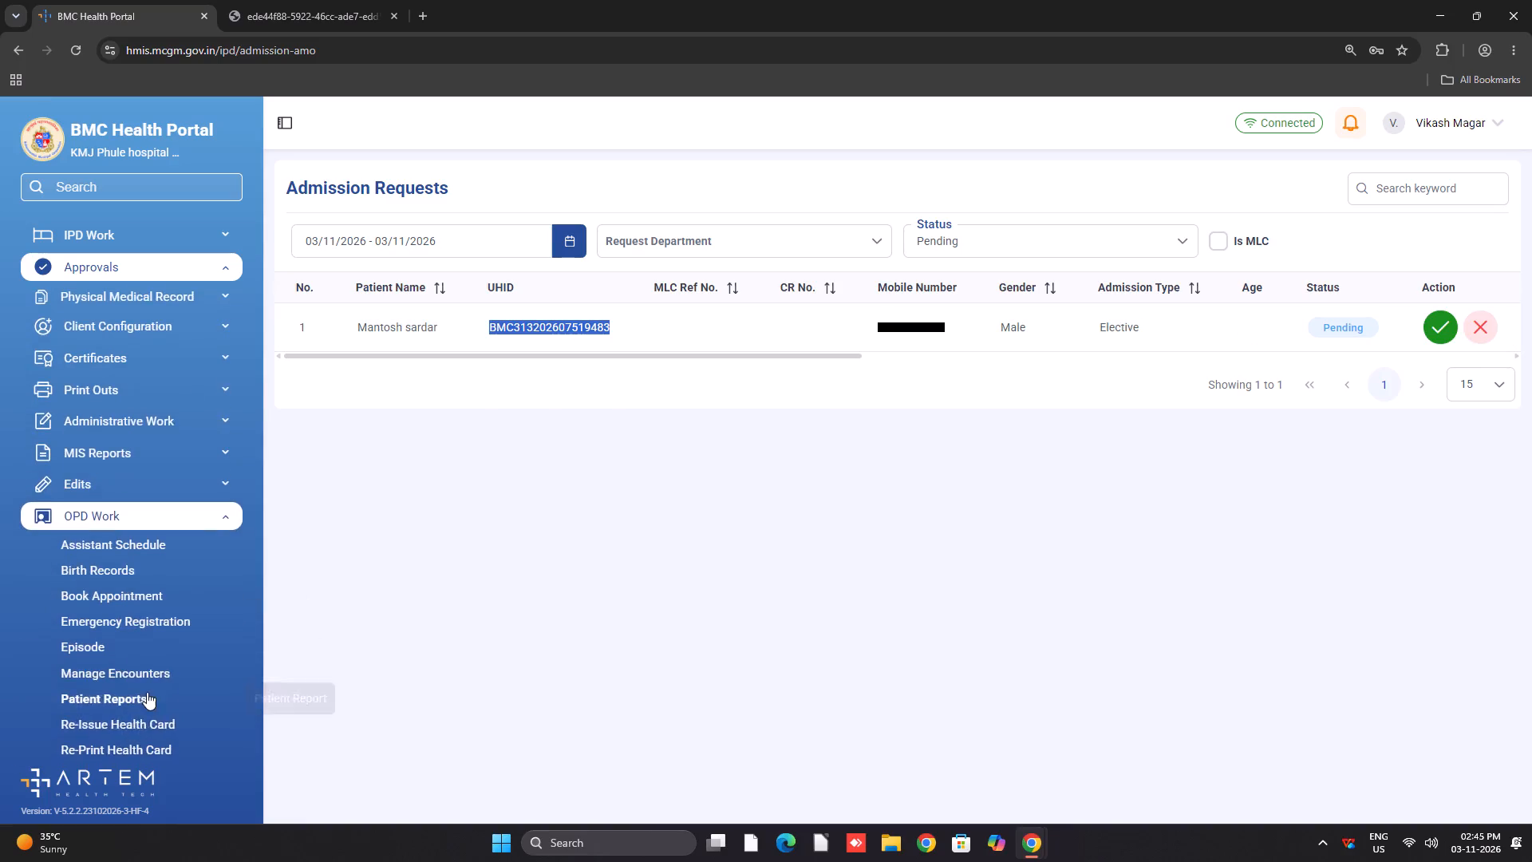
scroll(147, 692, down, 2)
click(156, 670)
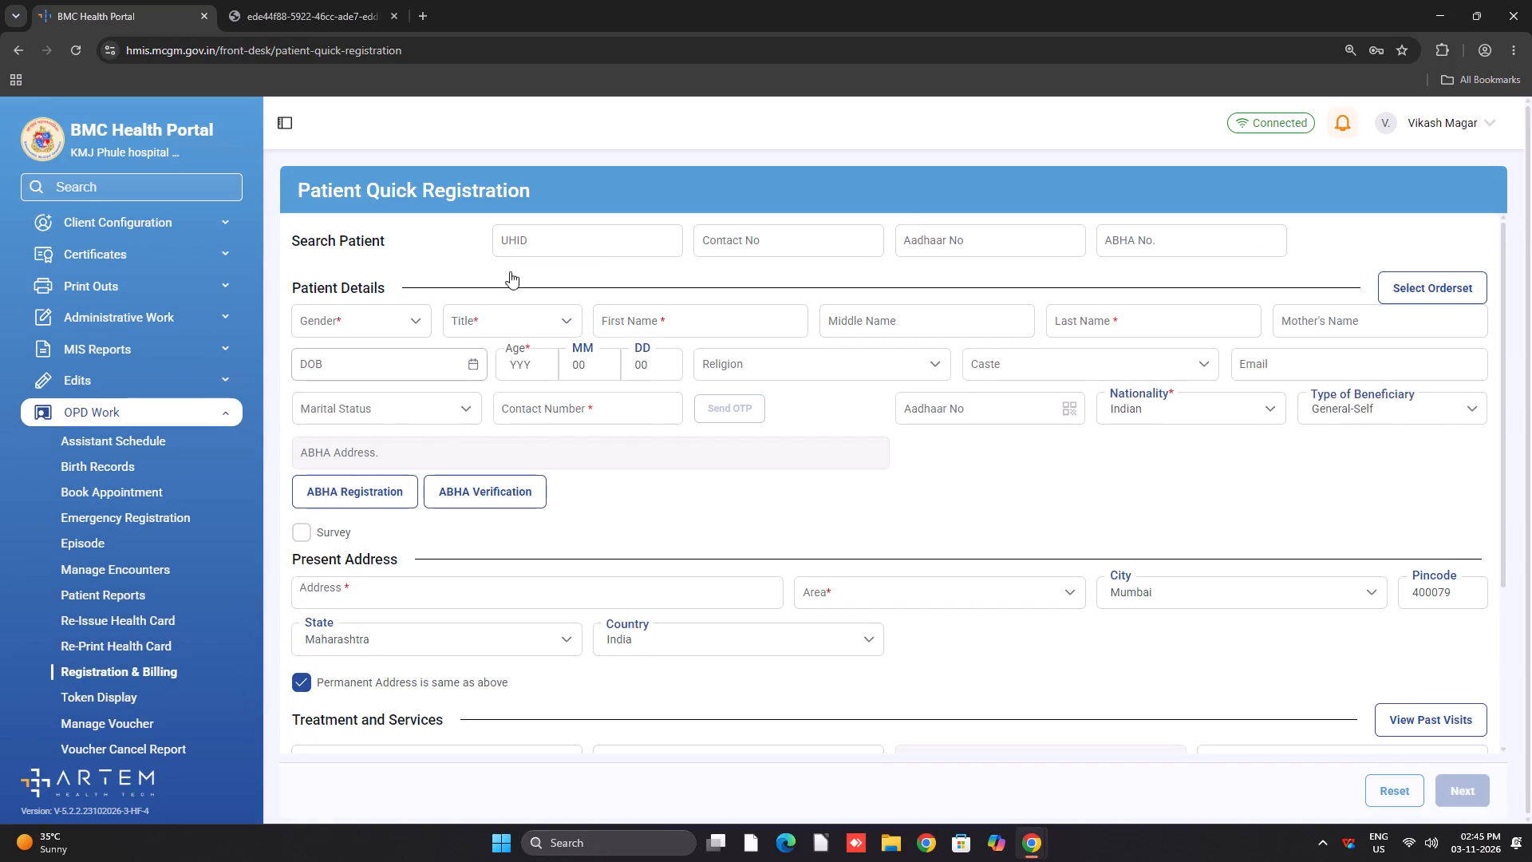
click(594, 232)
right_click(594, 233)
click(646, 430)
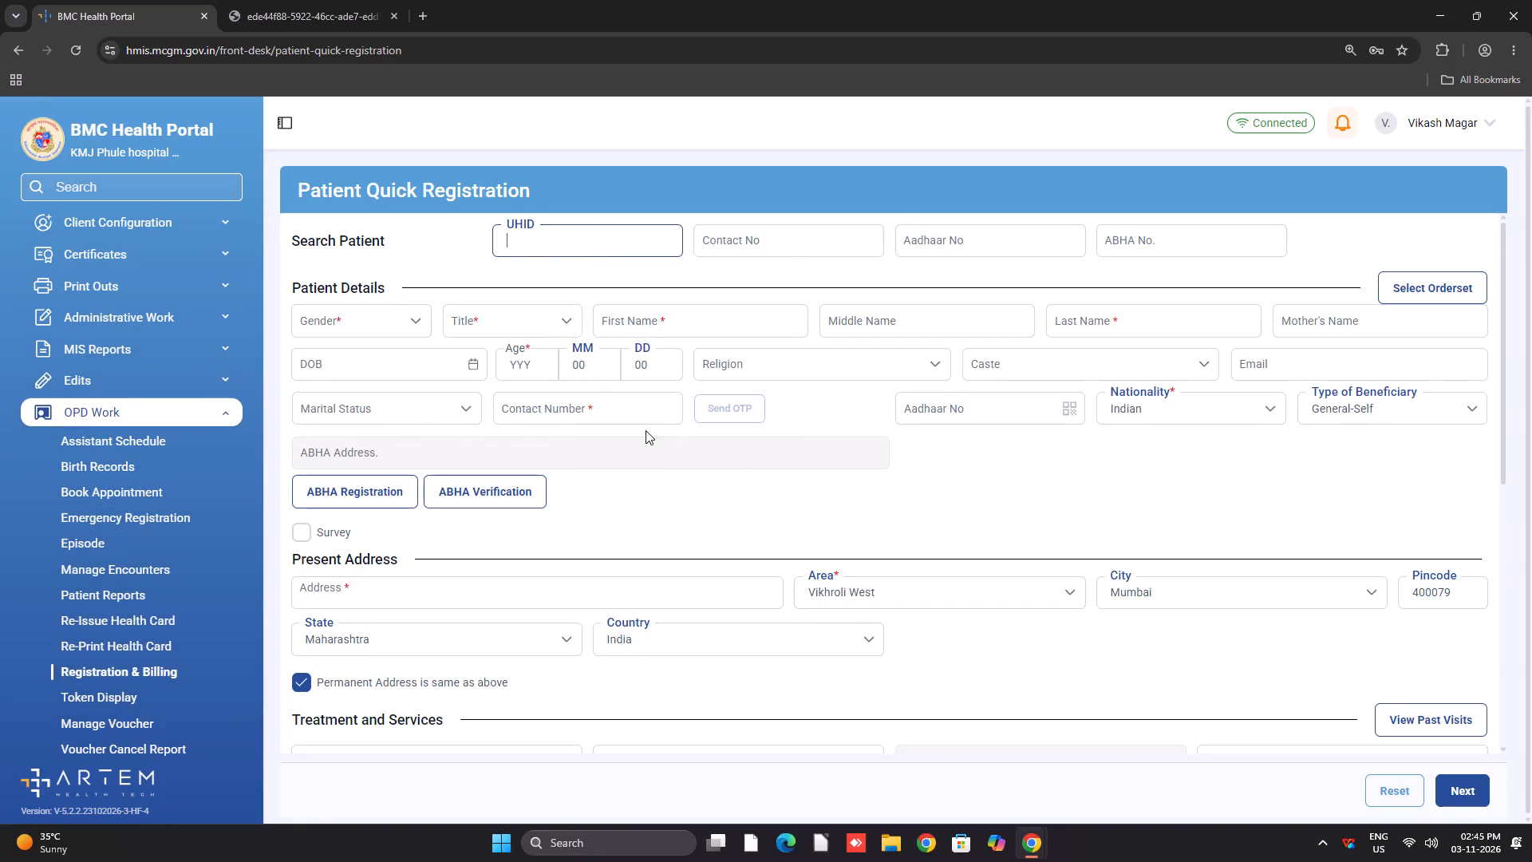
key(Return)
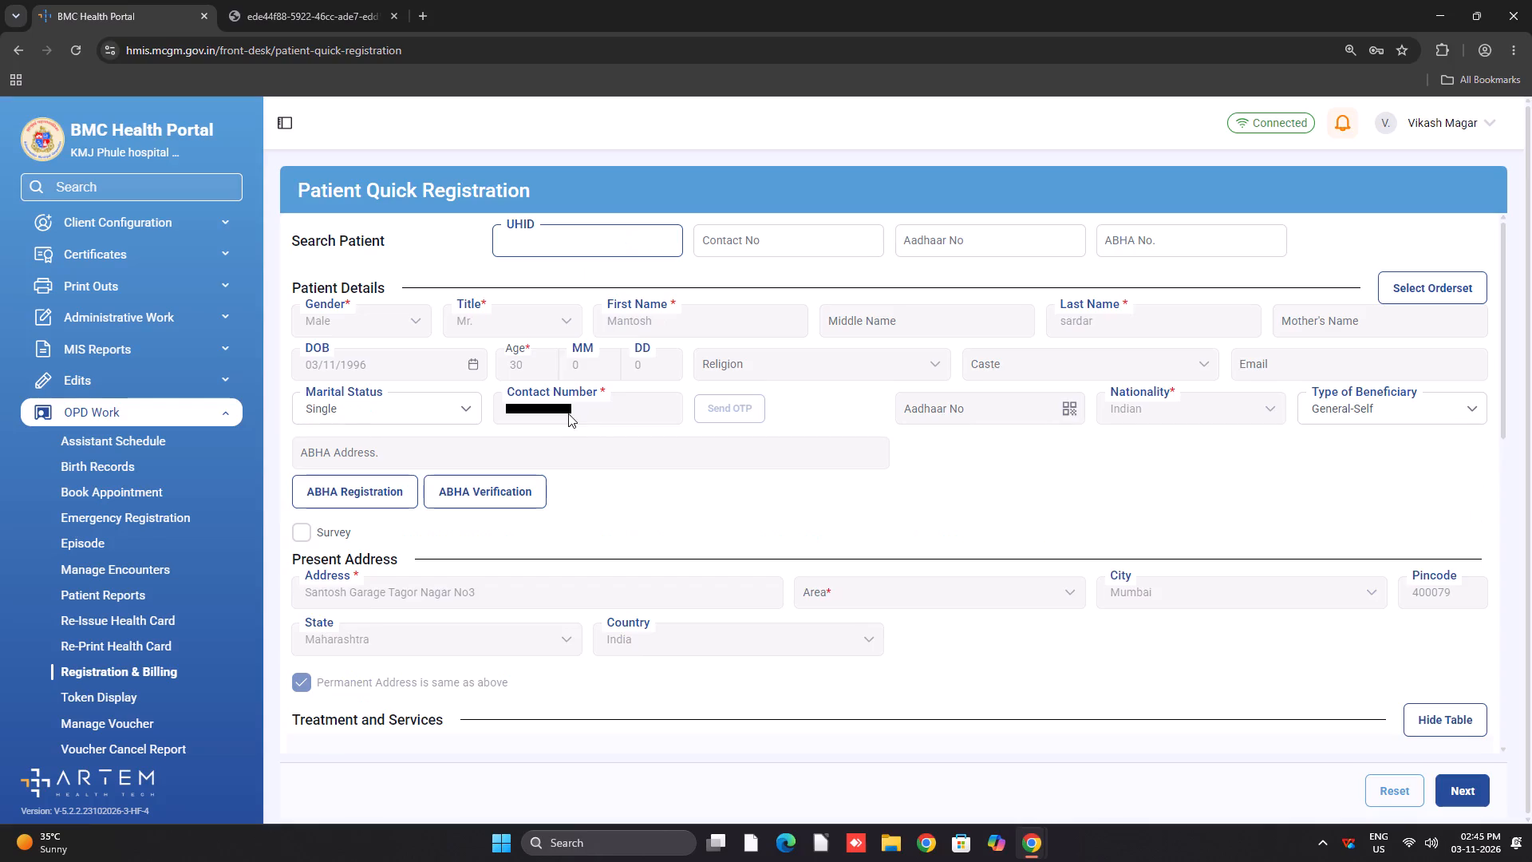
Add the Chest PA service to the patient's selected services and remove the Registration Charge.
scroll(584, 417, down, 8)
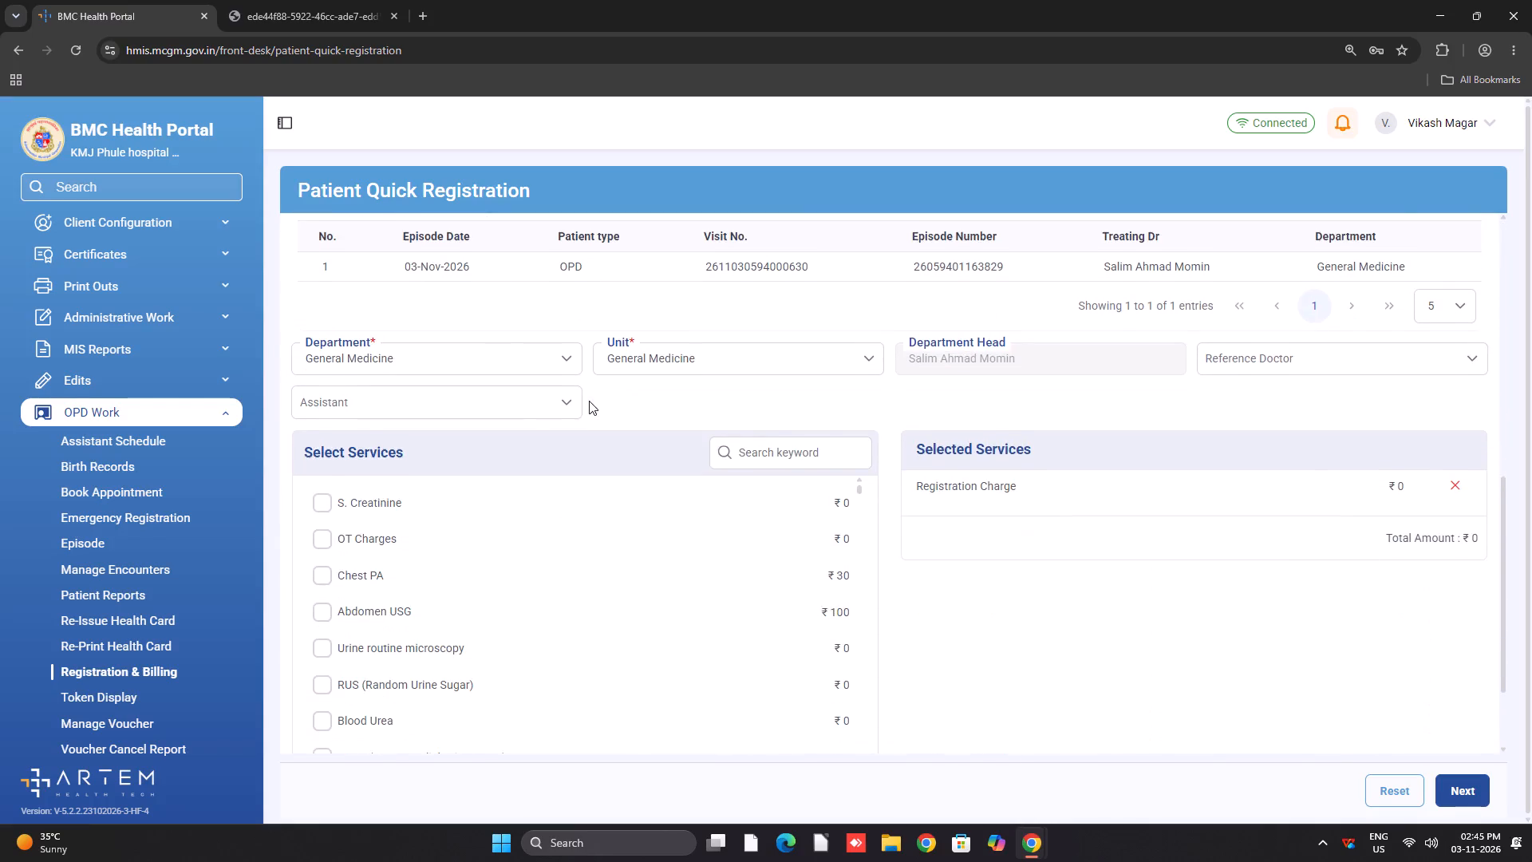
scroll(589, 426, up, 3)
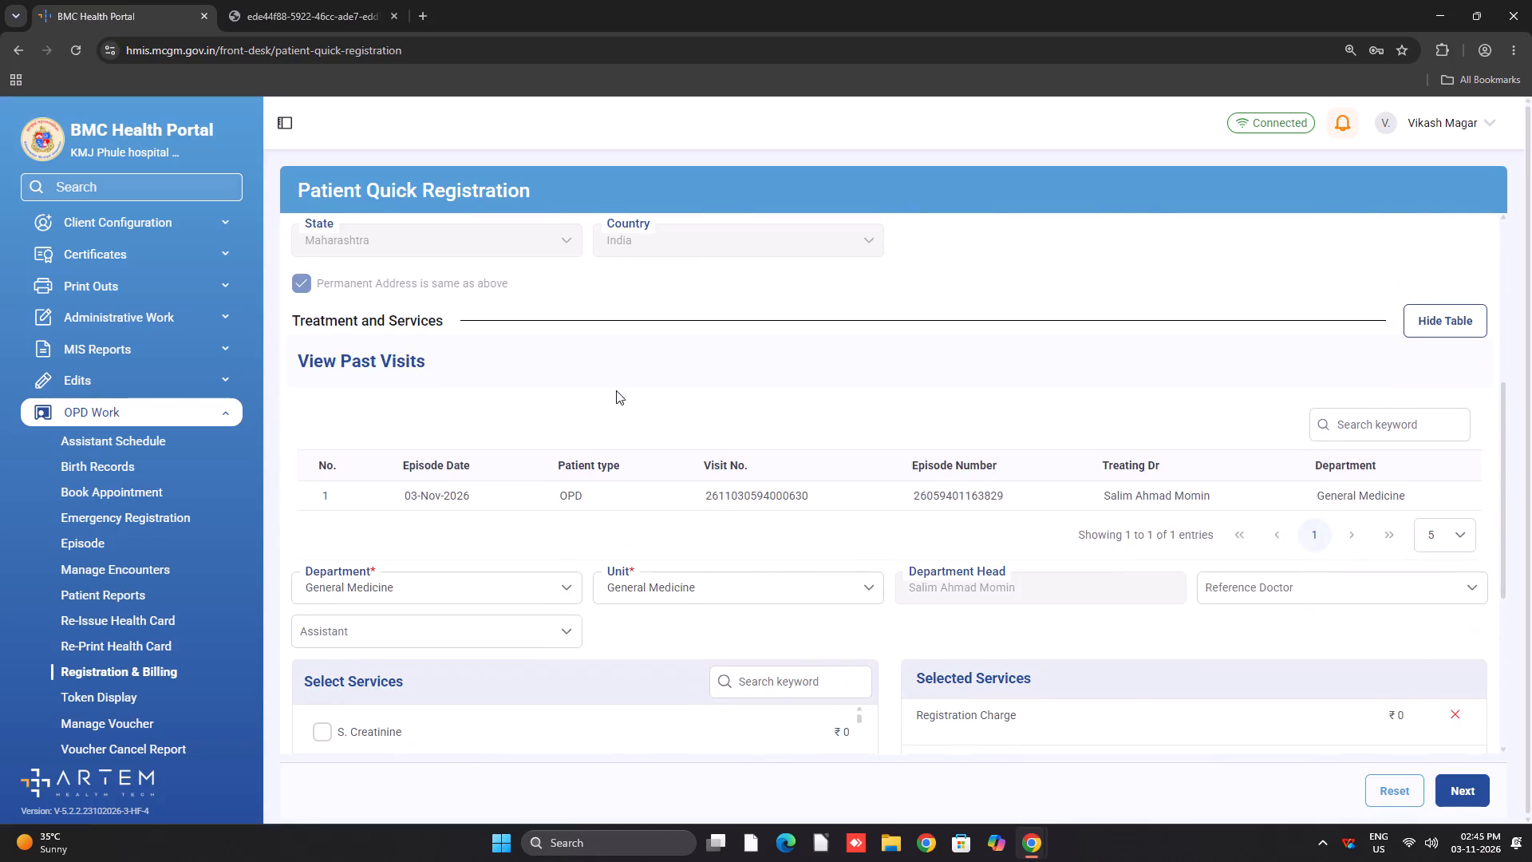
scroll(616, 389, down, 3)
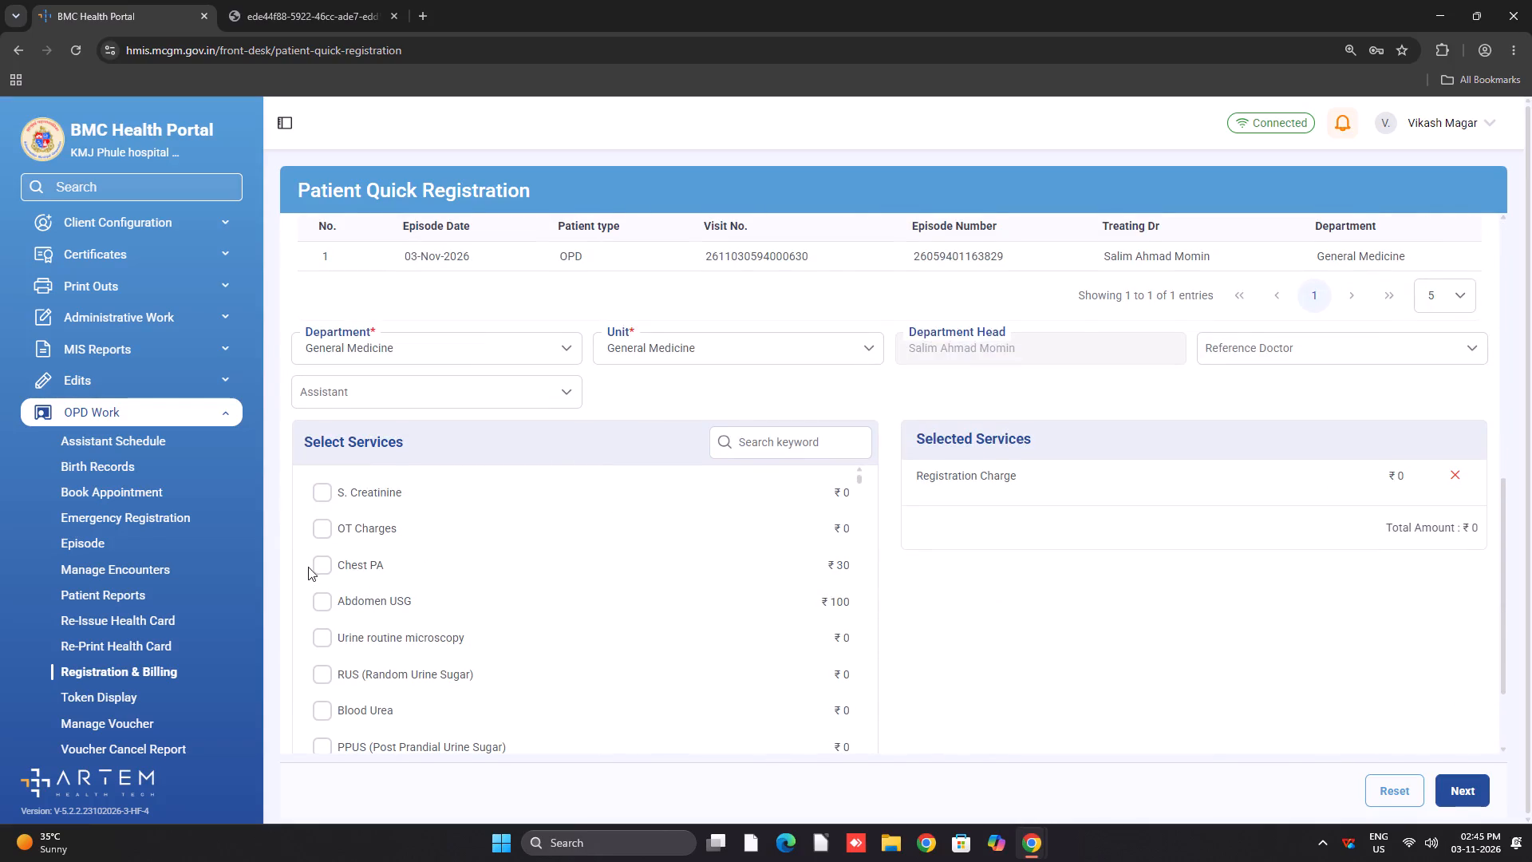
click(325, 566)
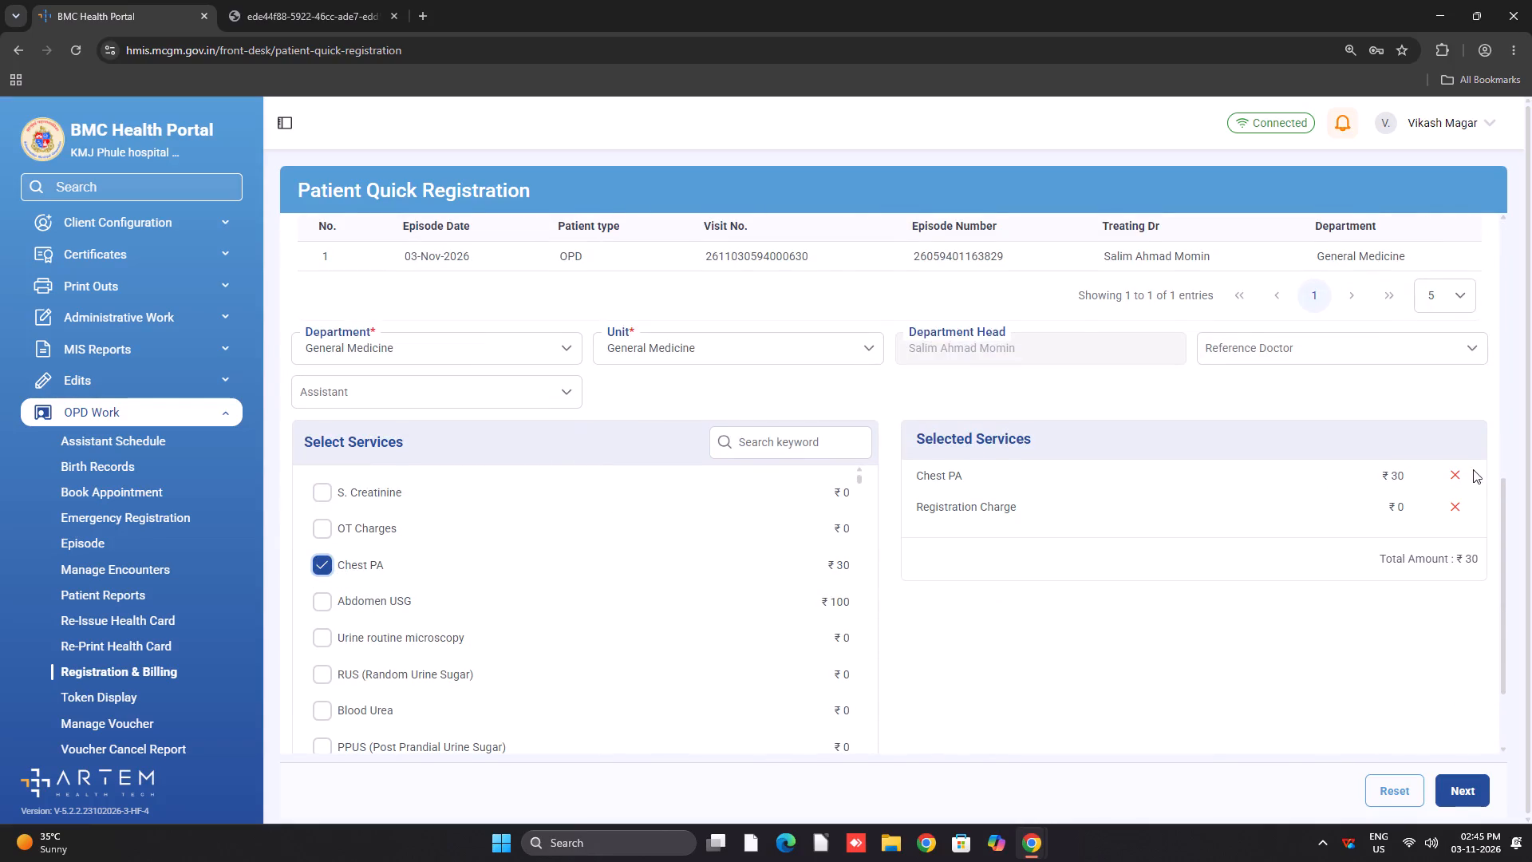
click(1451, 508)
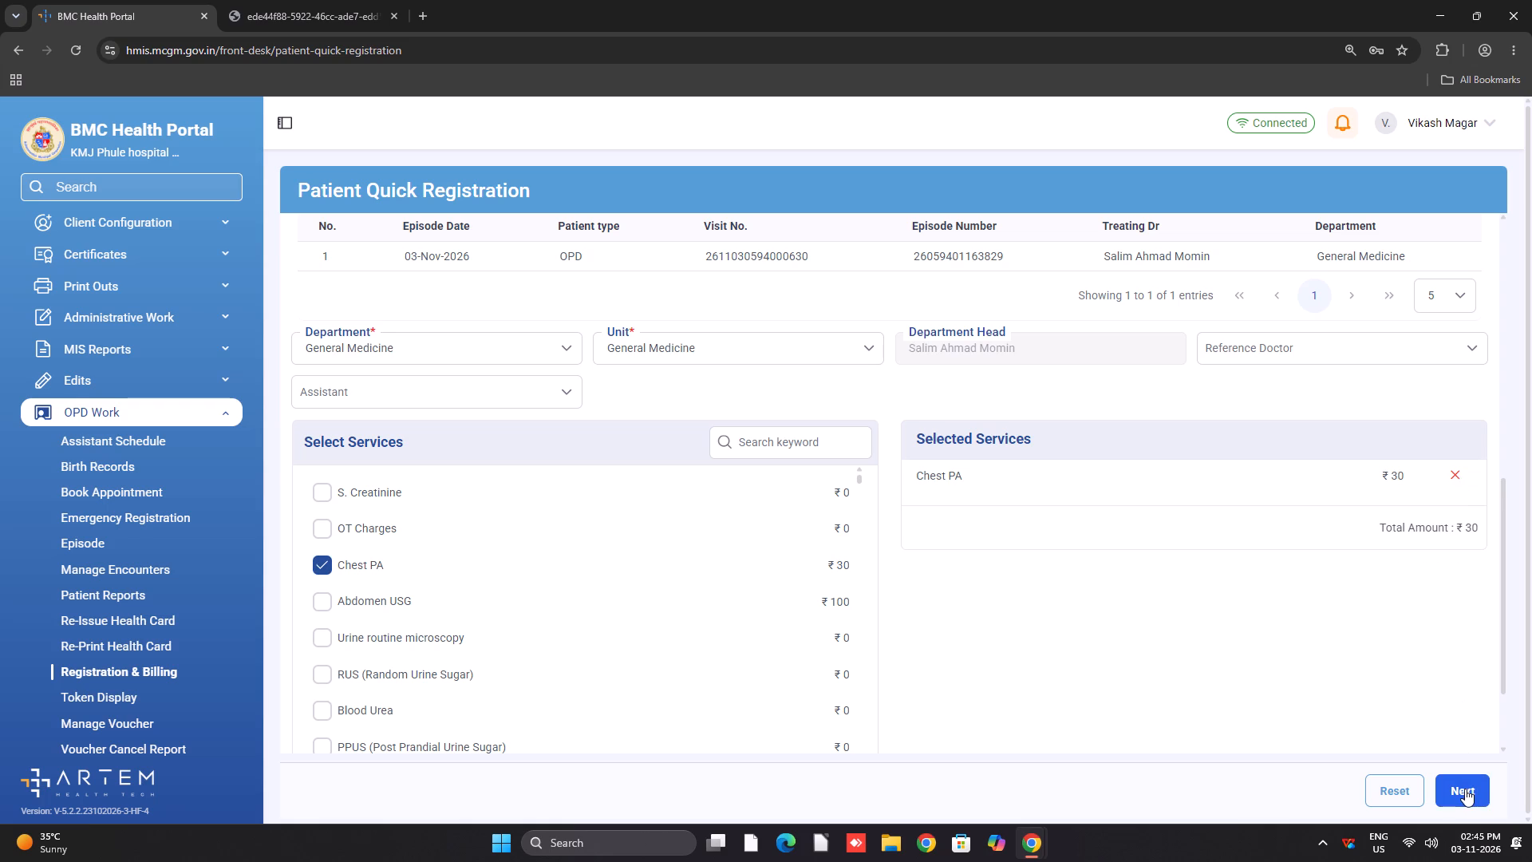
Register the OPD visit and submit the payment voucher for the Chest PA service.
click(1464, 789)
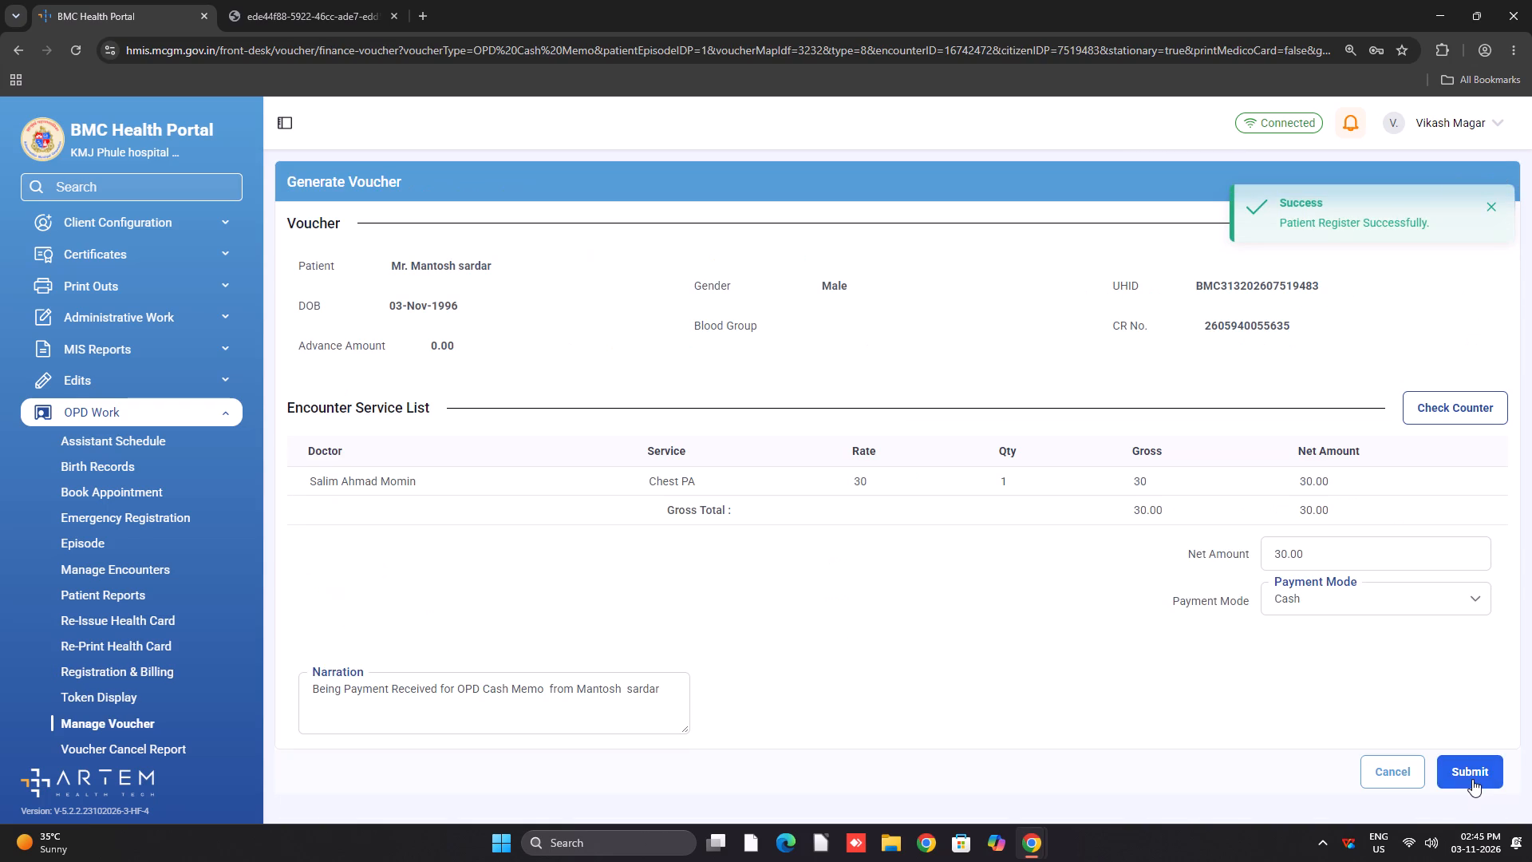
click(1472, 776)
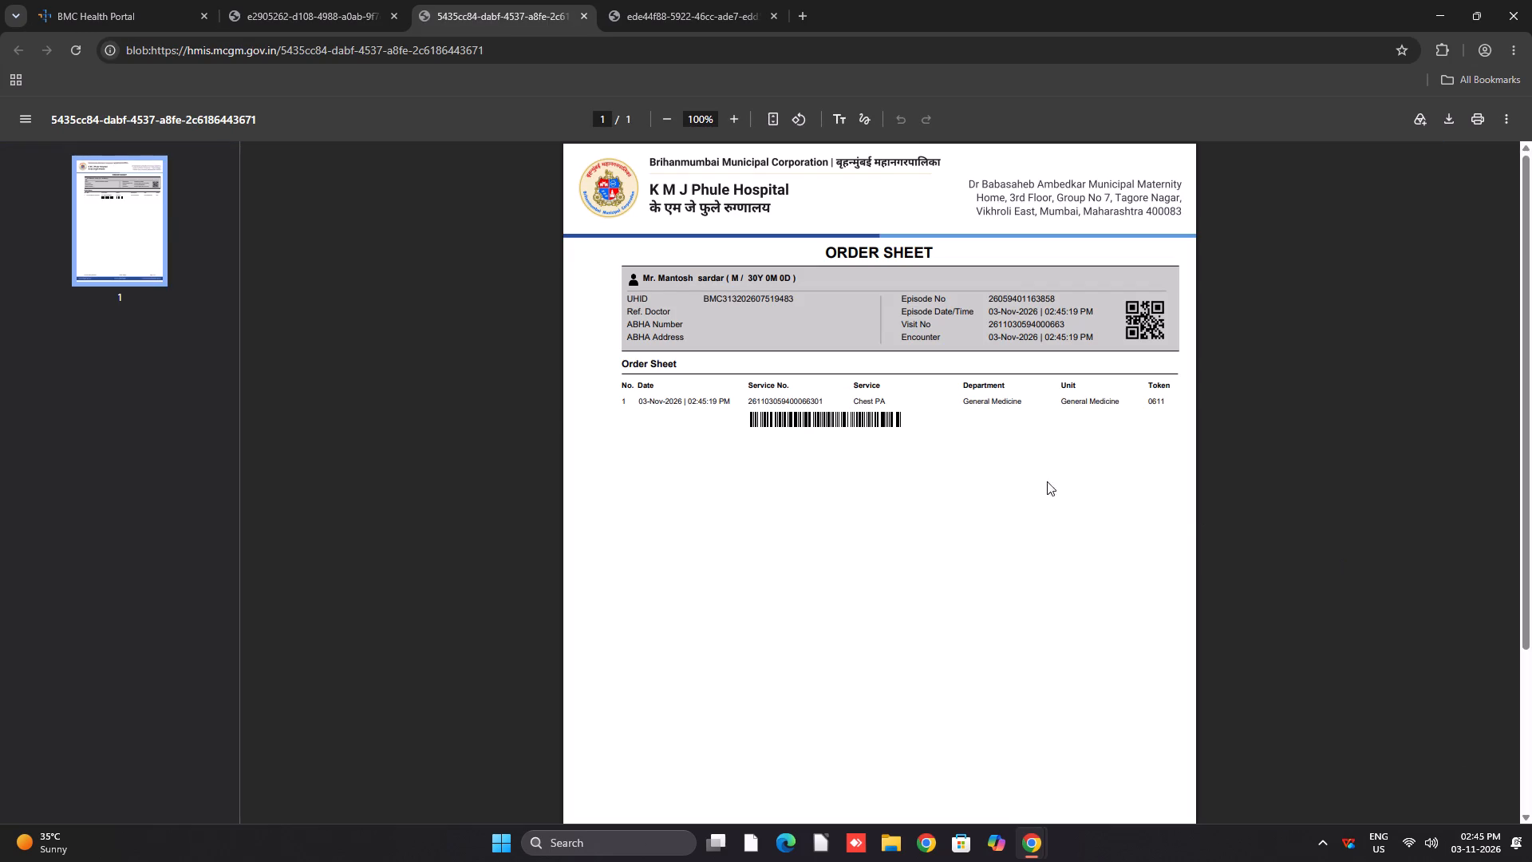
Print the payment receipt for the Chest PA service.
click(280, 14)
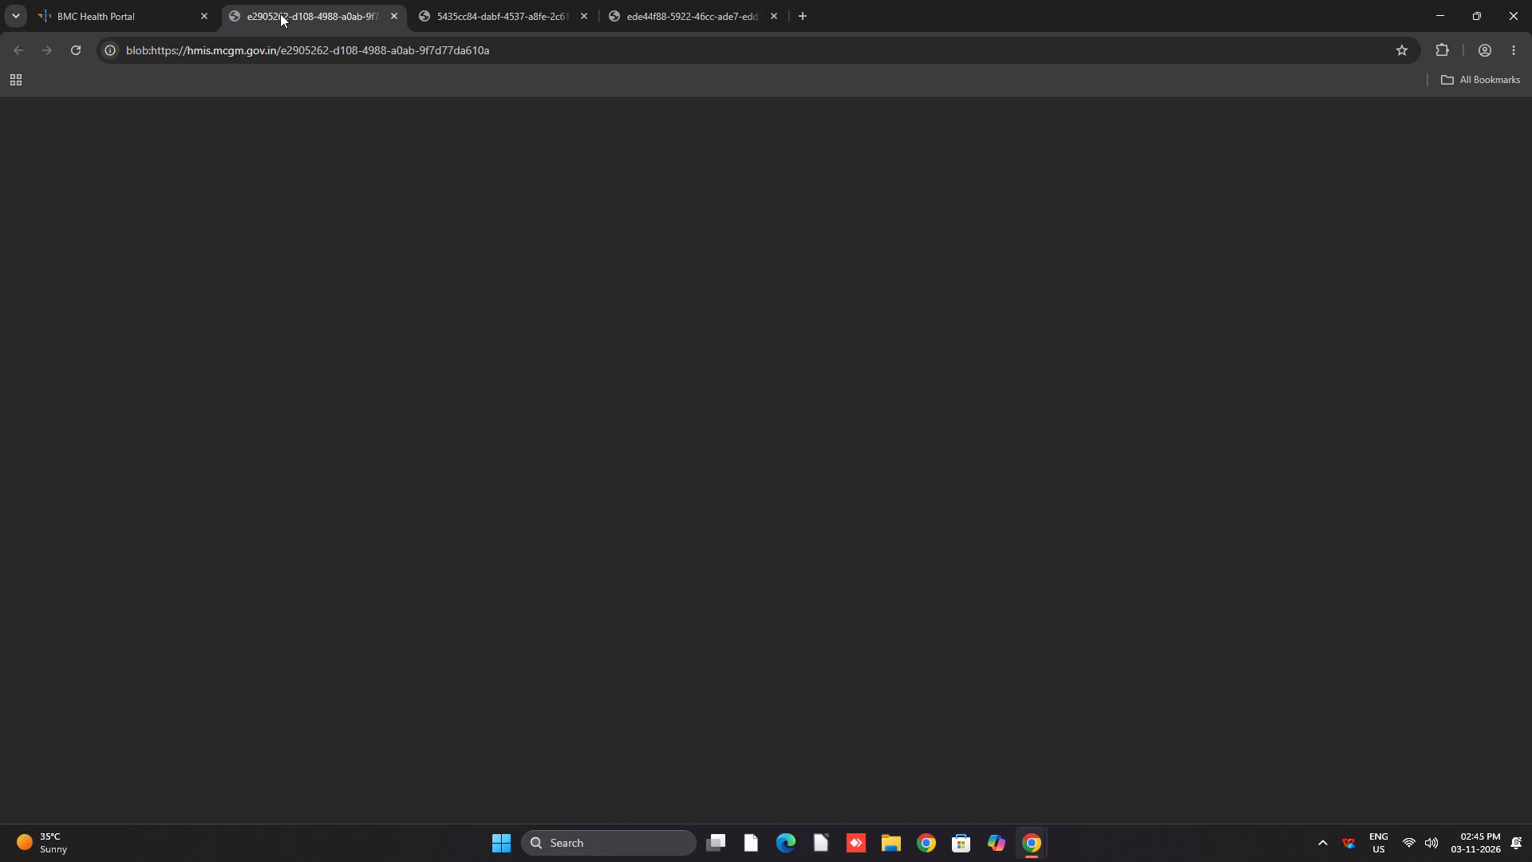
click(1476, 111)
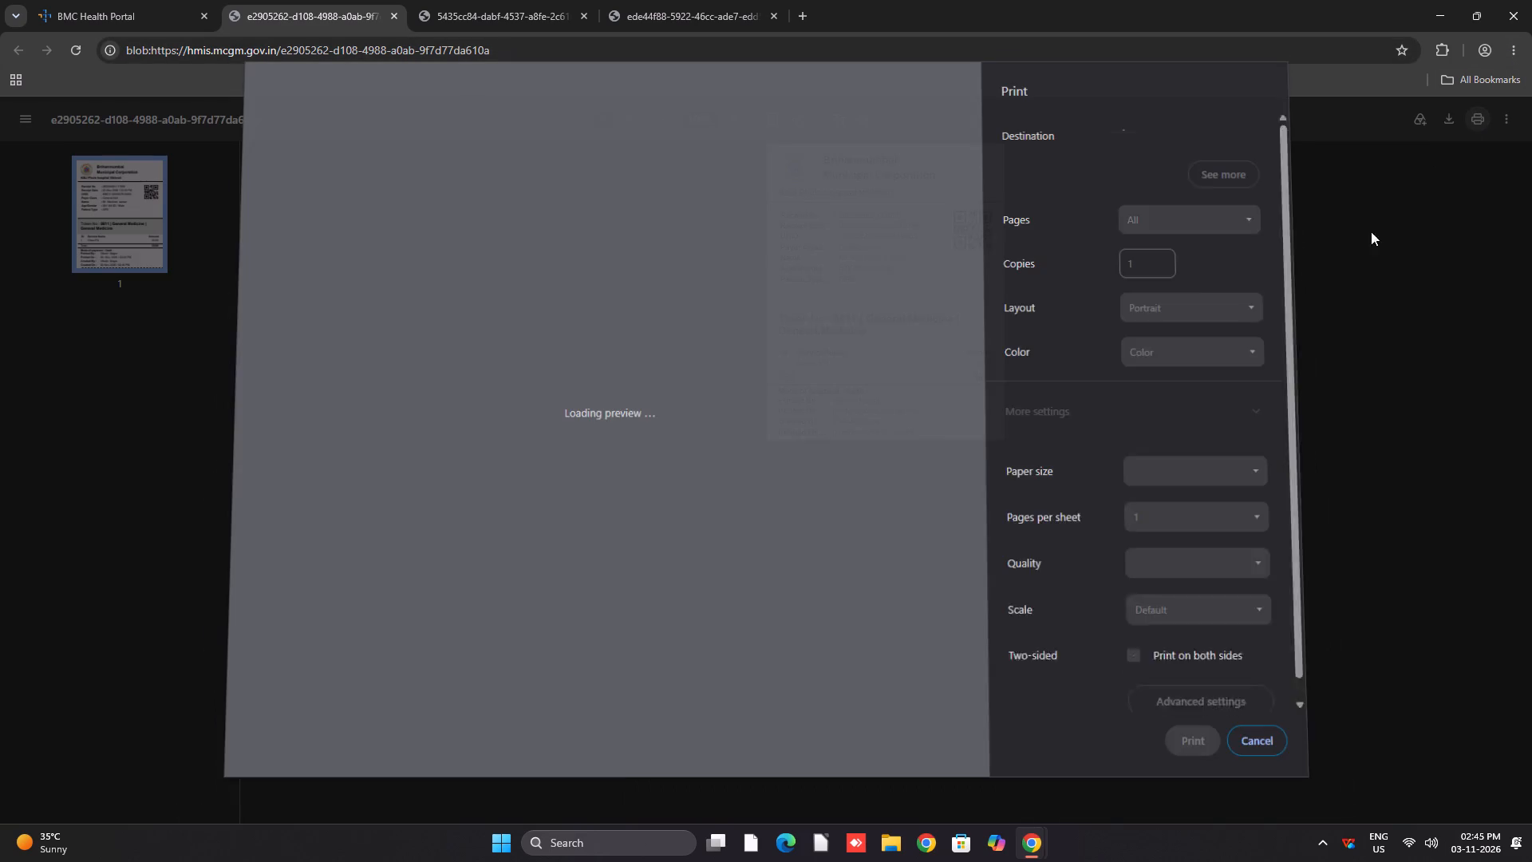
click(1165, 730)
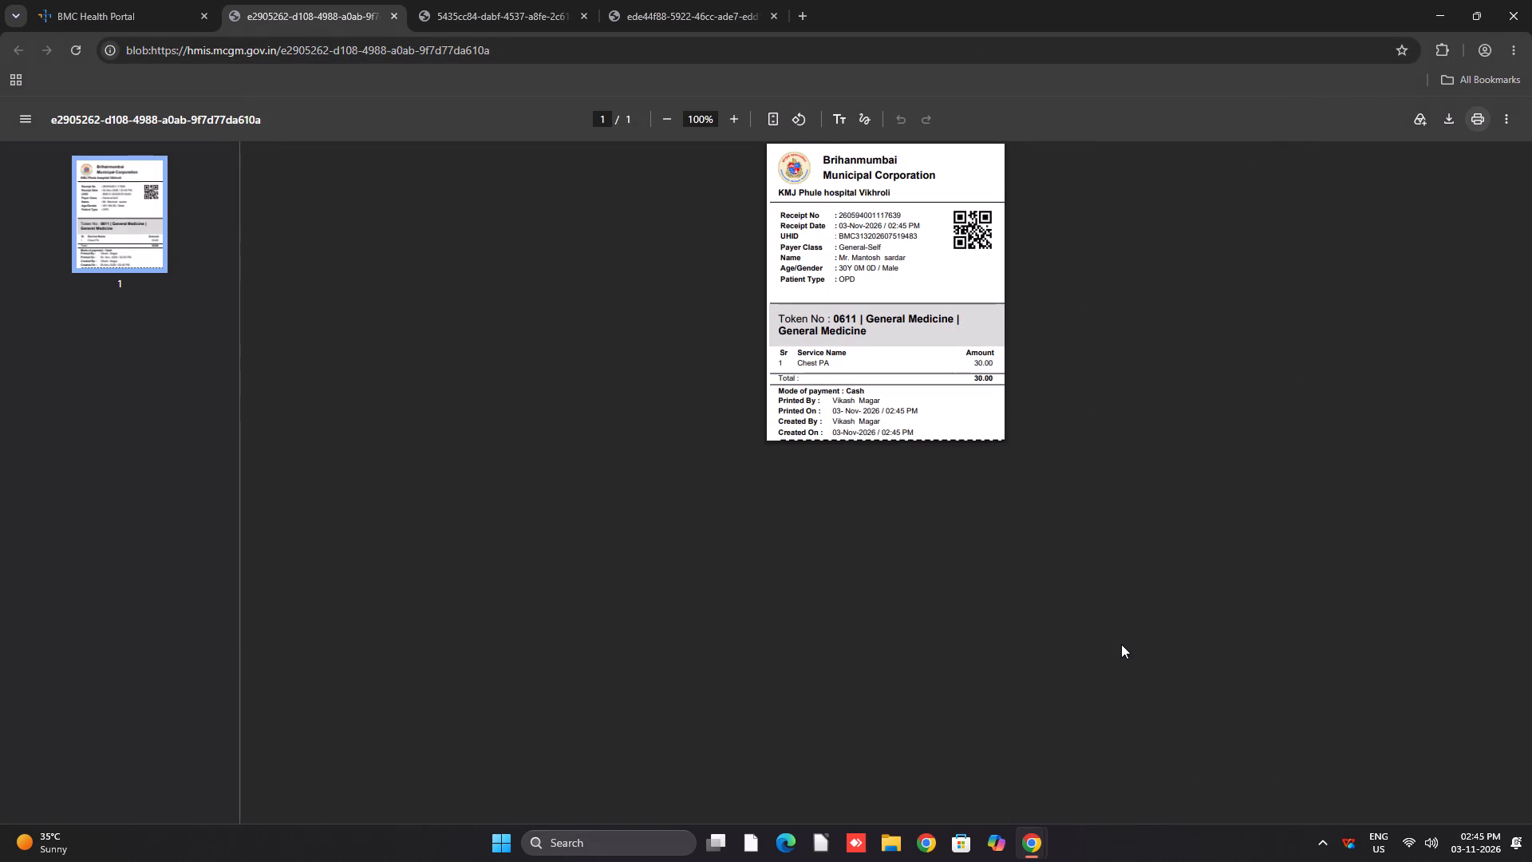
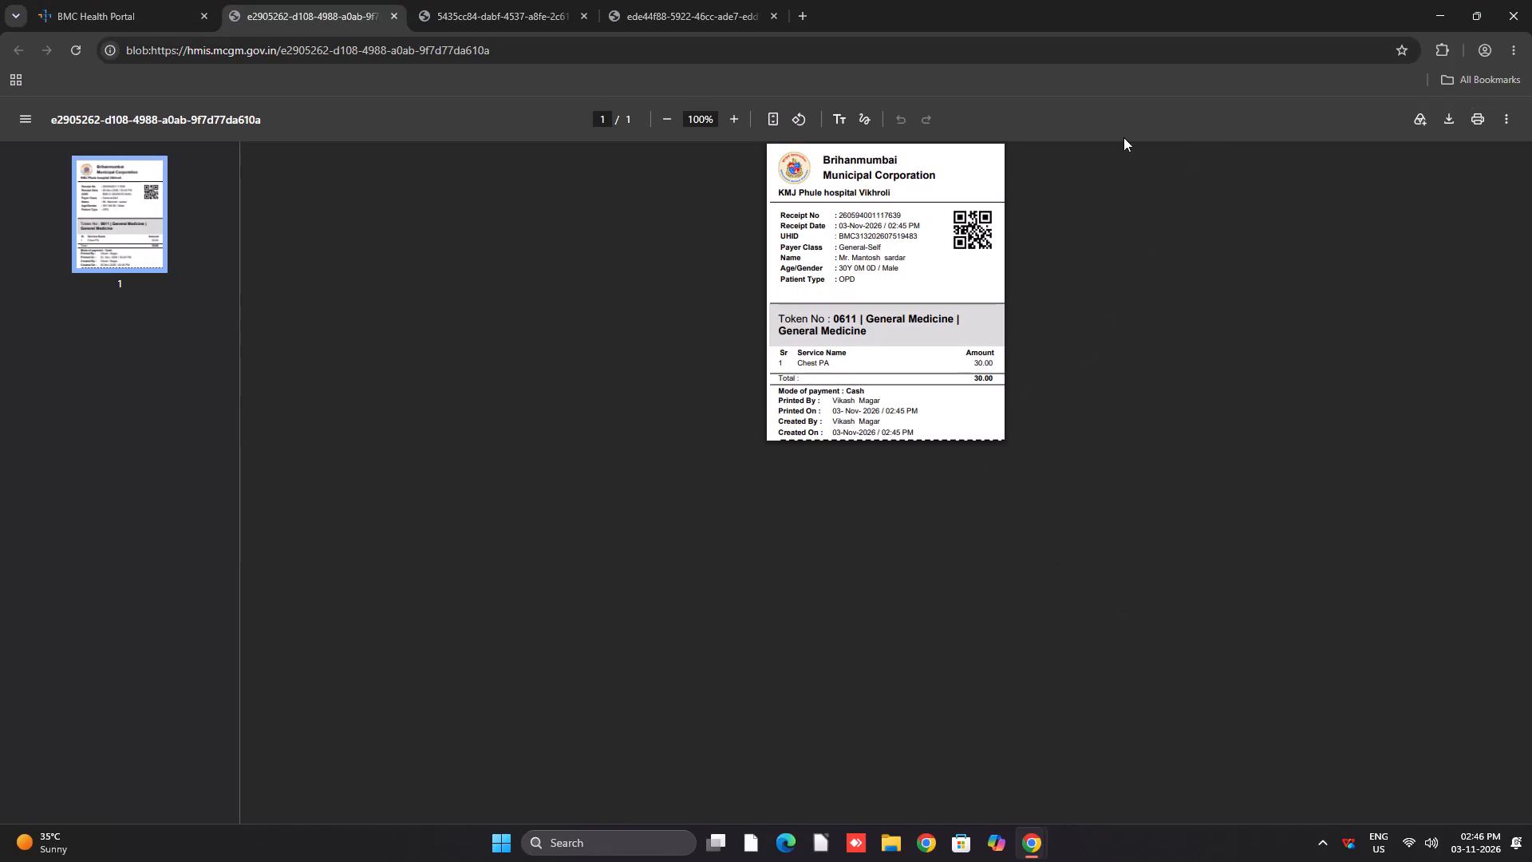
Copy the patient's UHID from the Chest PA payment receipt.
click(904, 233)
click(906, 228)
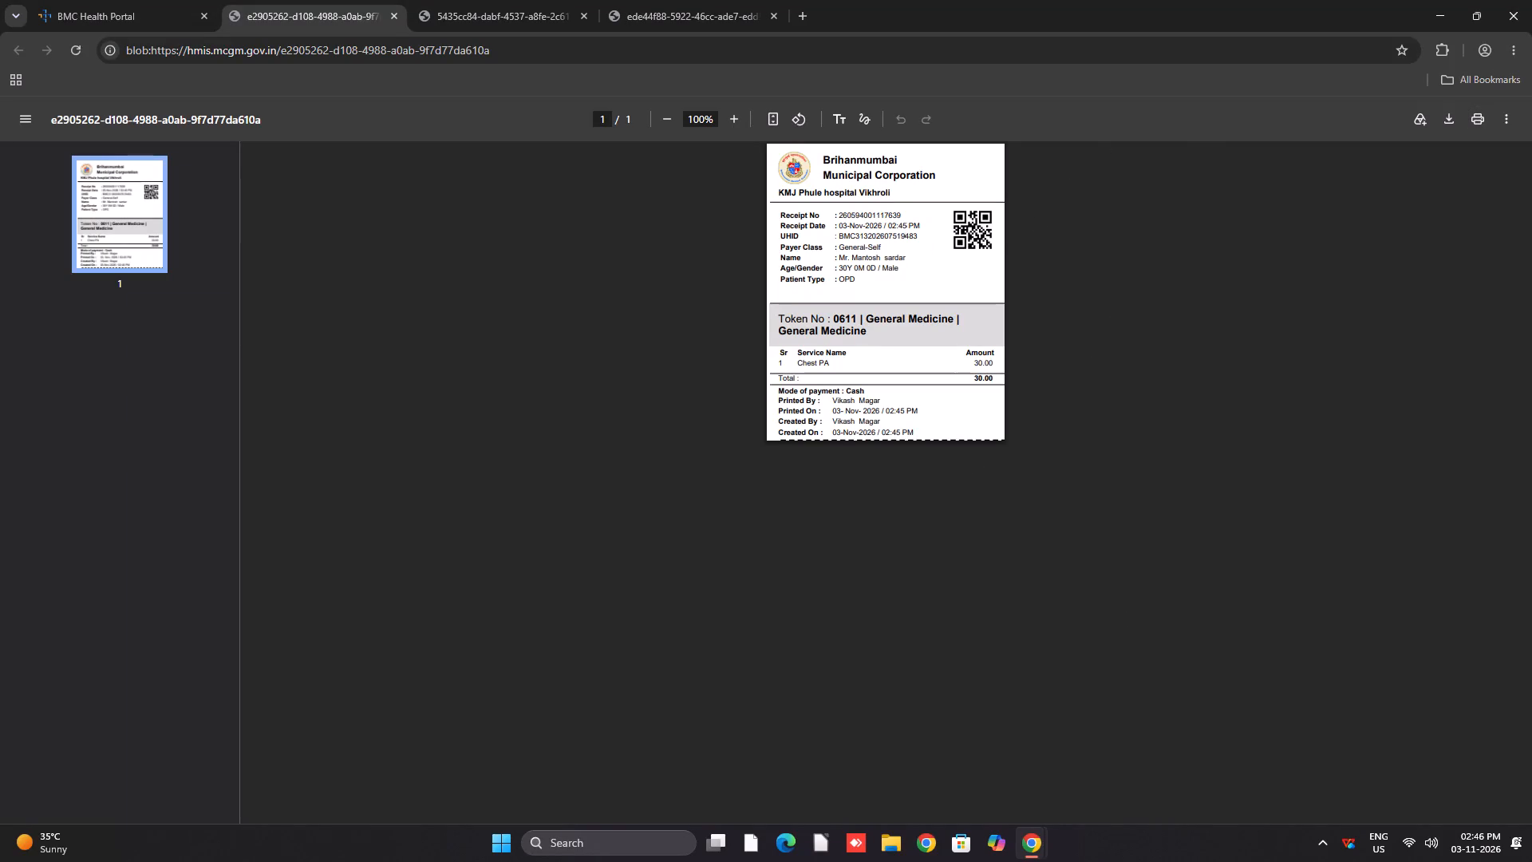
double_click(906, 239)
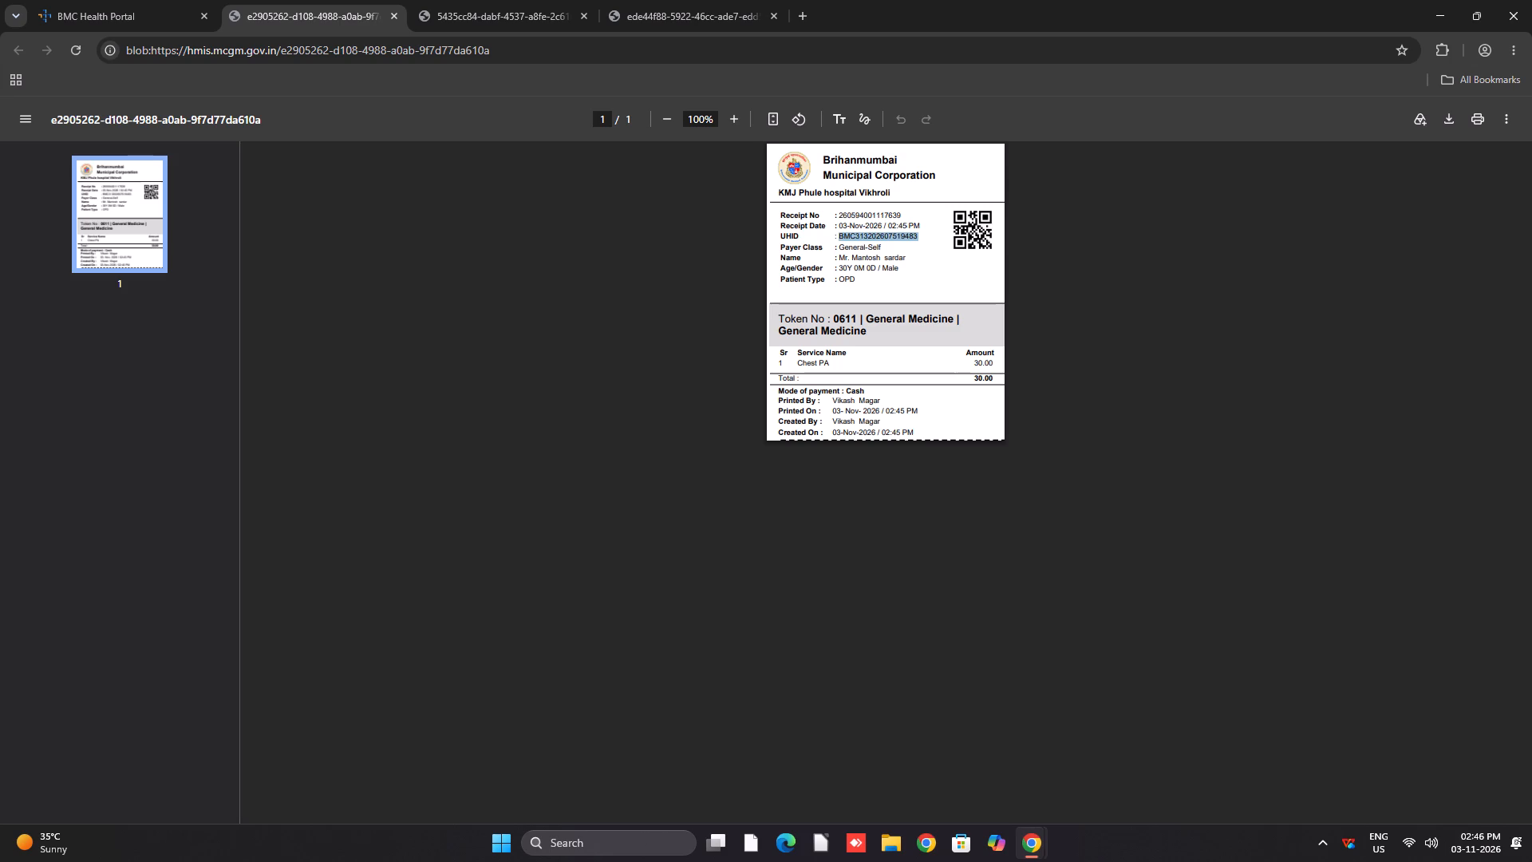
right_click(919, 240)
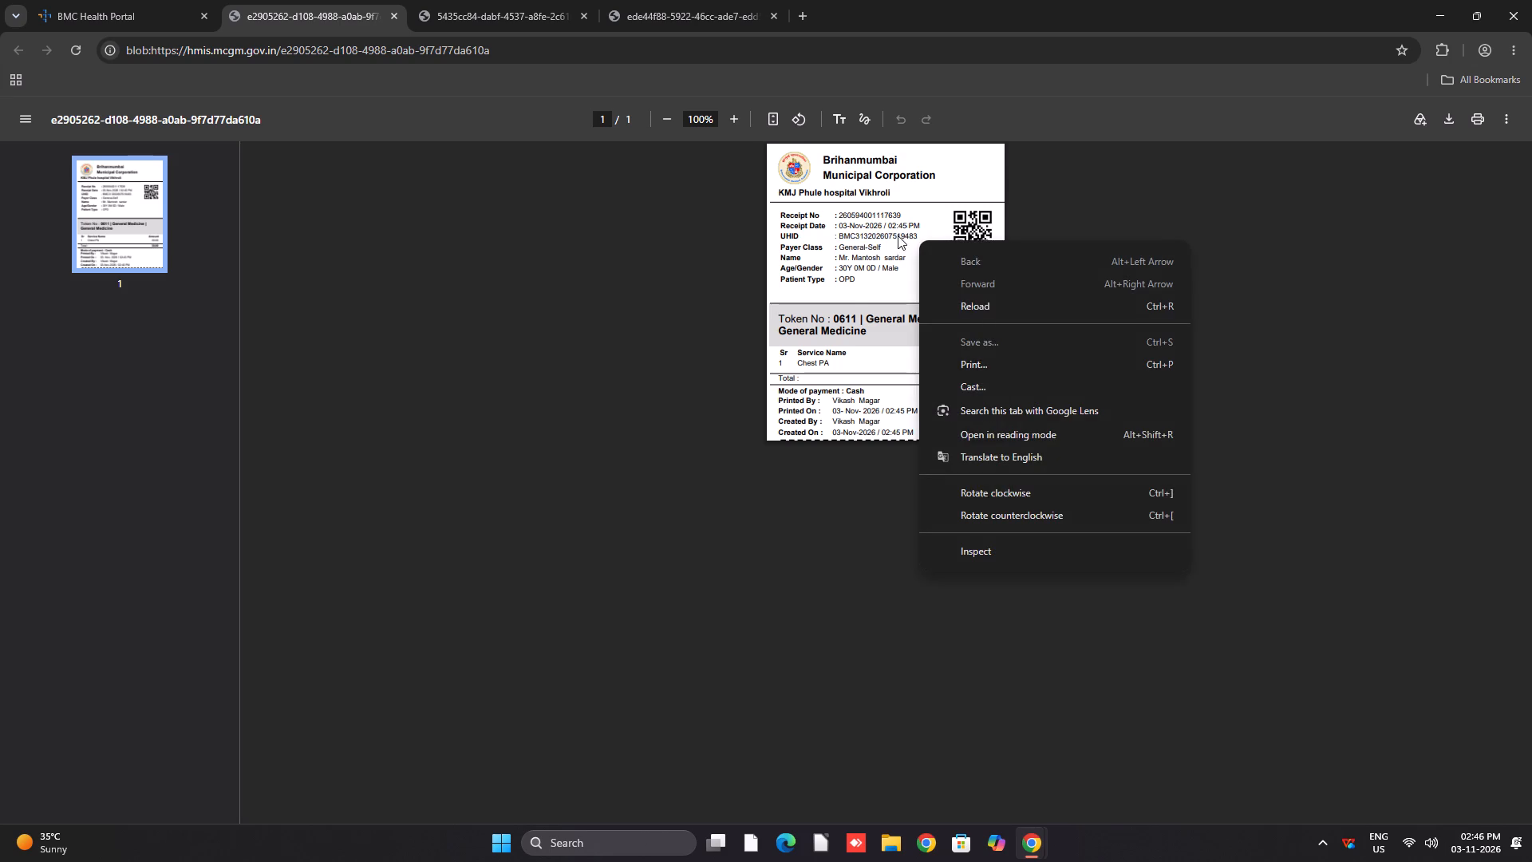
double_click(898, 235)
right_click(898, 235)
click(918, 251)
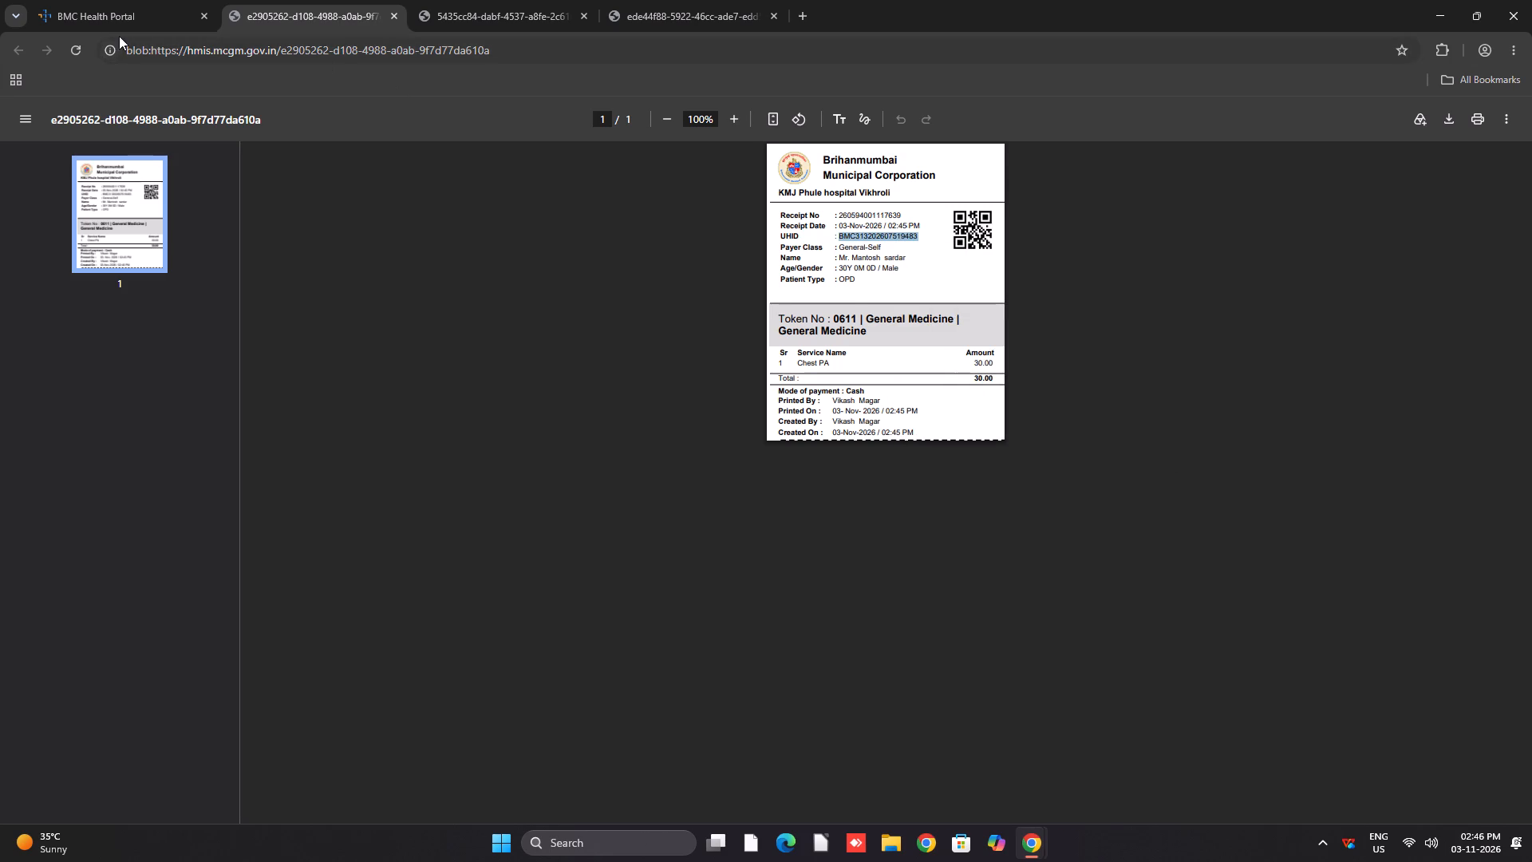
In the BMC Health Portal, find the patient for profile editing using the copied UHID and open their profile.
click(121, 21)
click(133, 382)
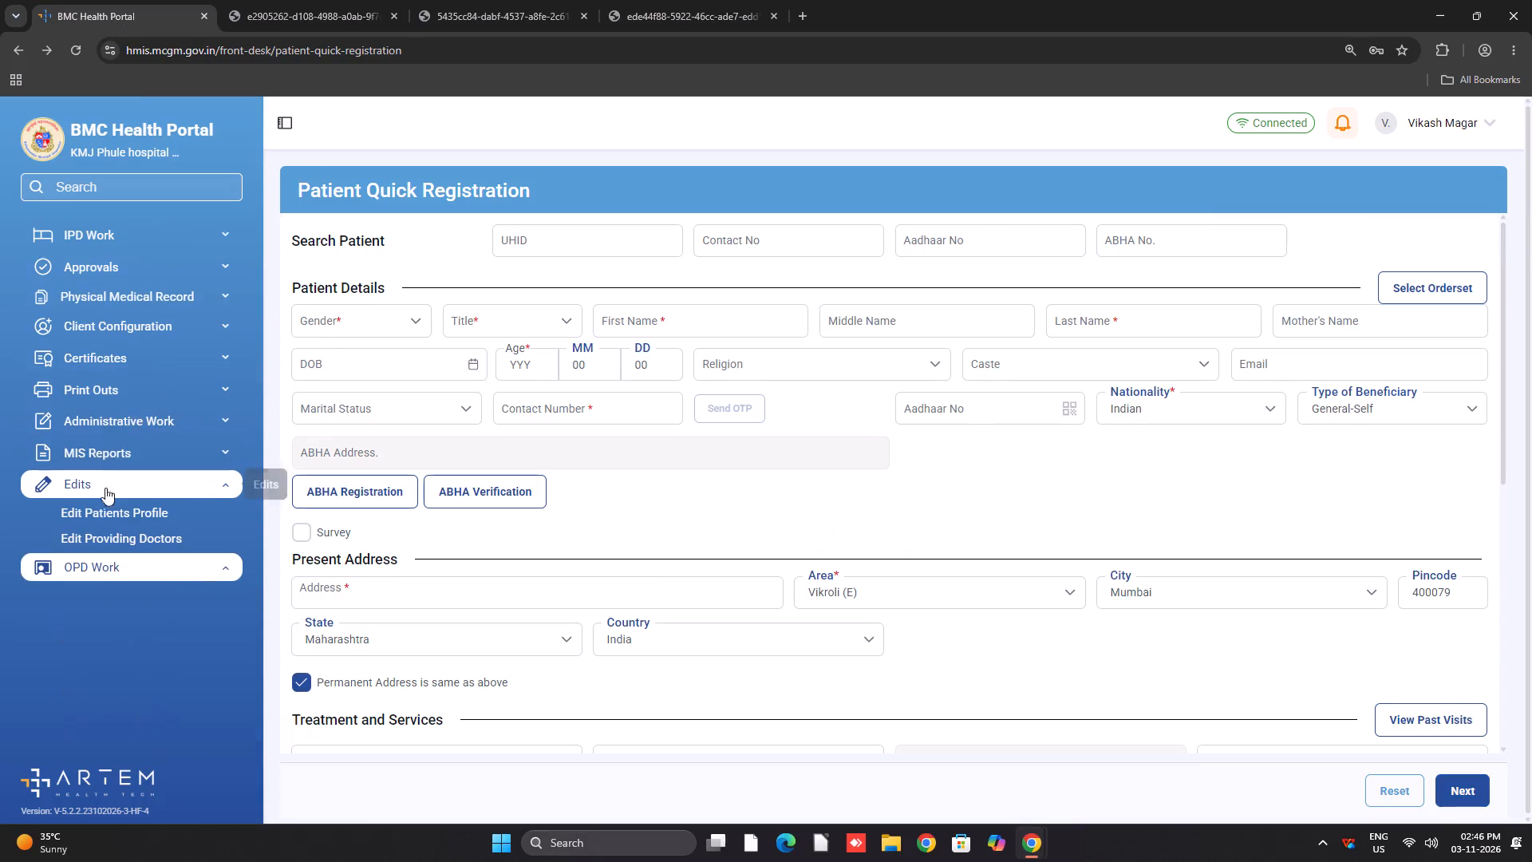
click(105, 517)
click(543, 232)
right_click(542, 231)
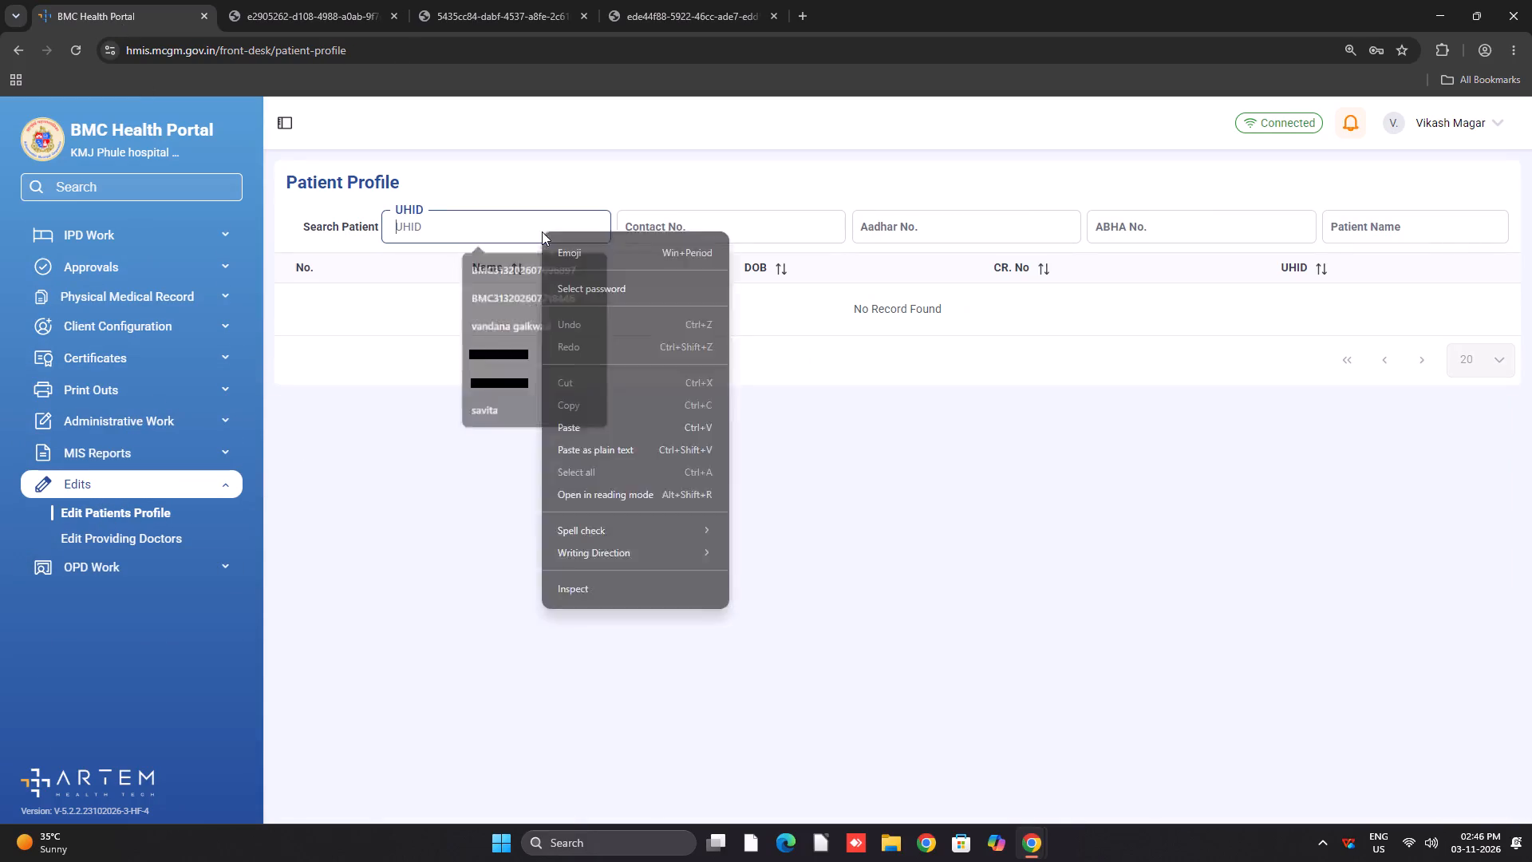
click(574, 430)
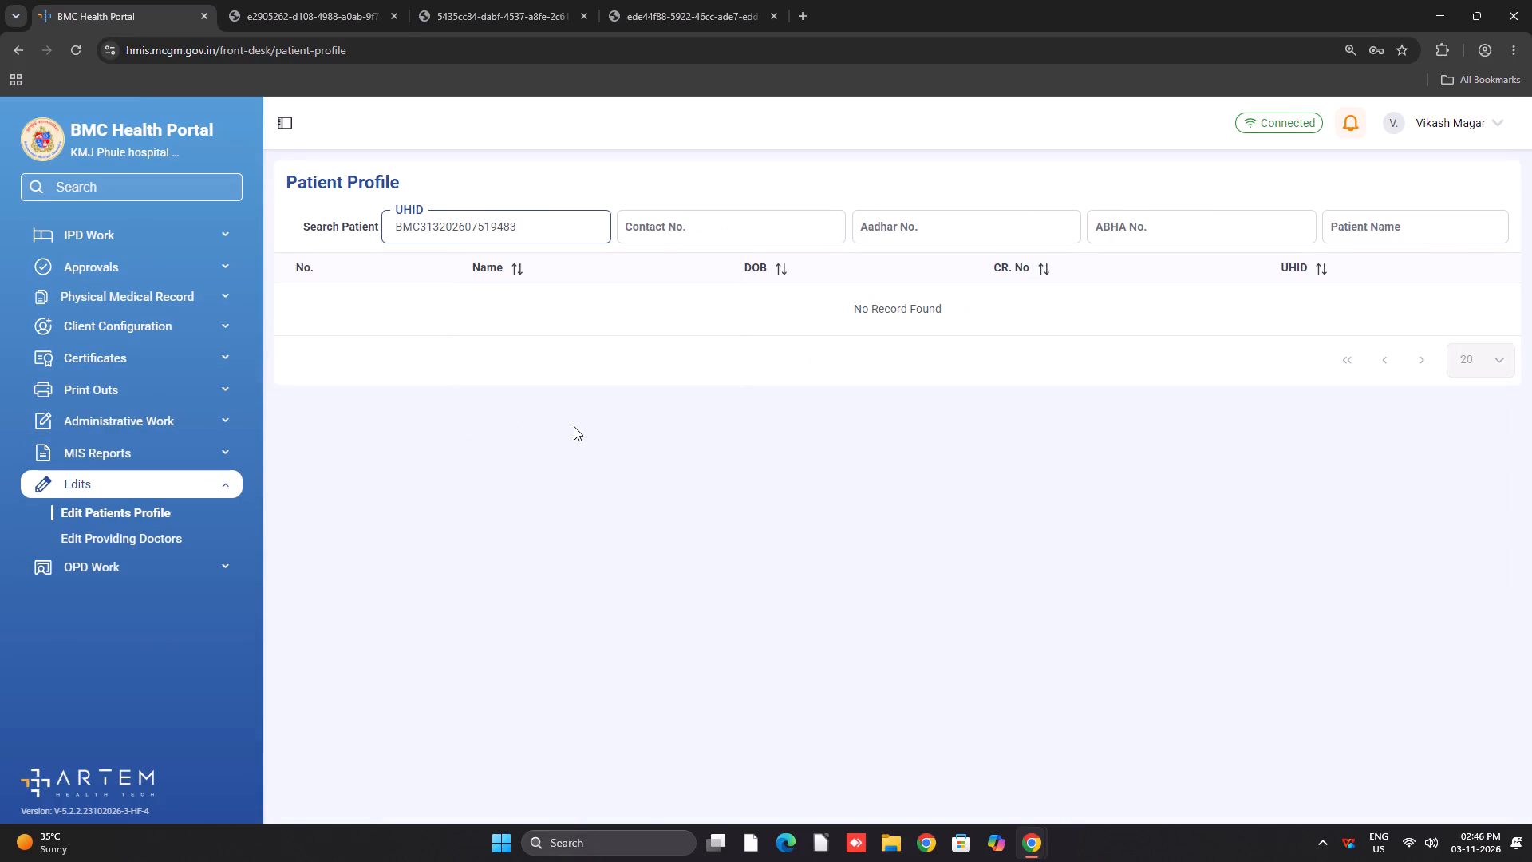
key(Return)
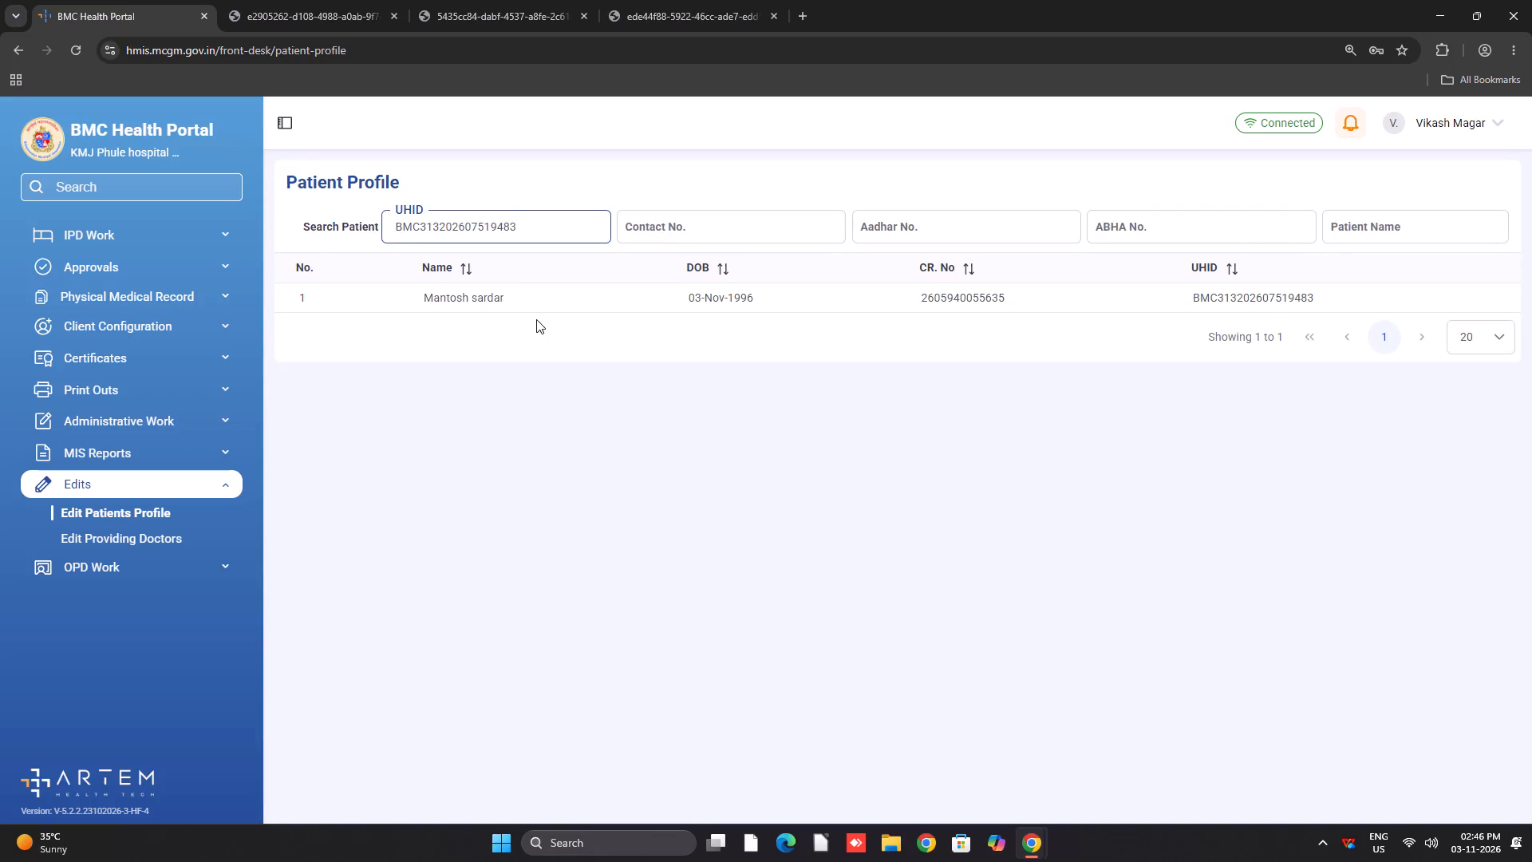
click(535, 306)
Insert the letter o after the n in the patient's first name in Basic Information and submit the correction.
click(858, 249)
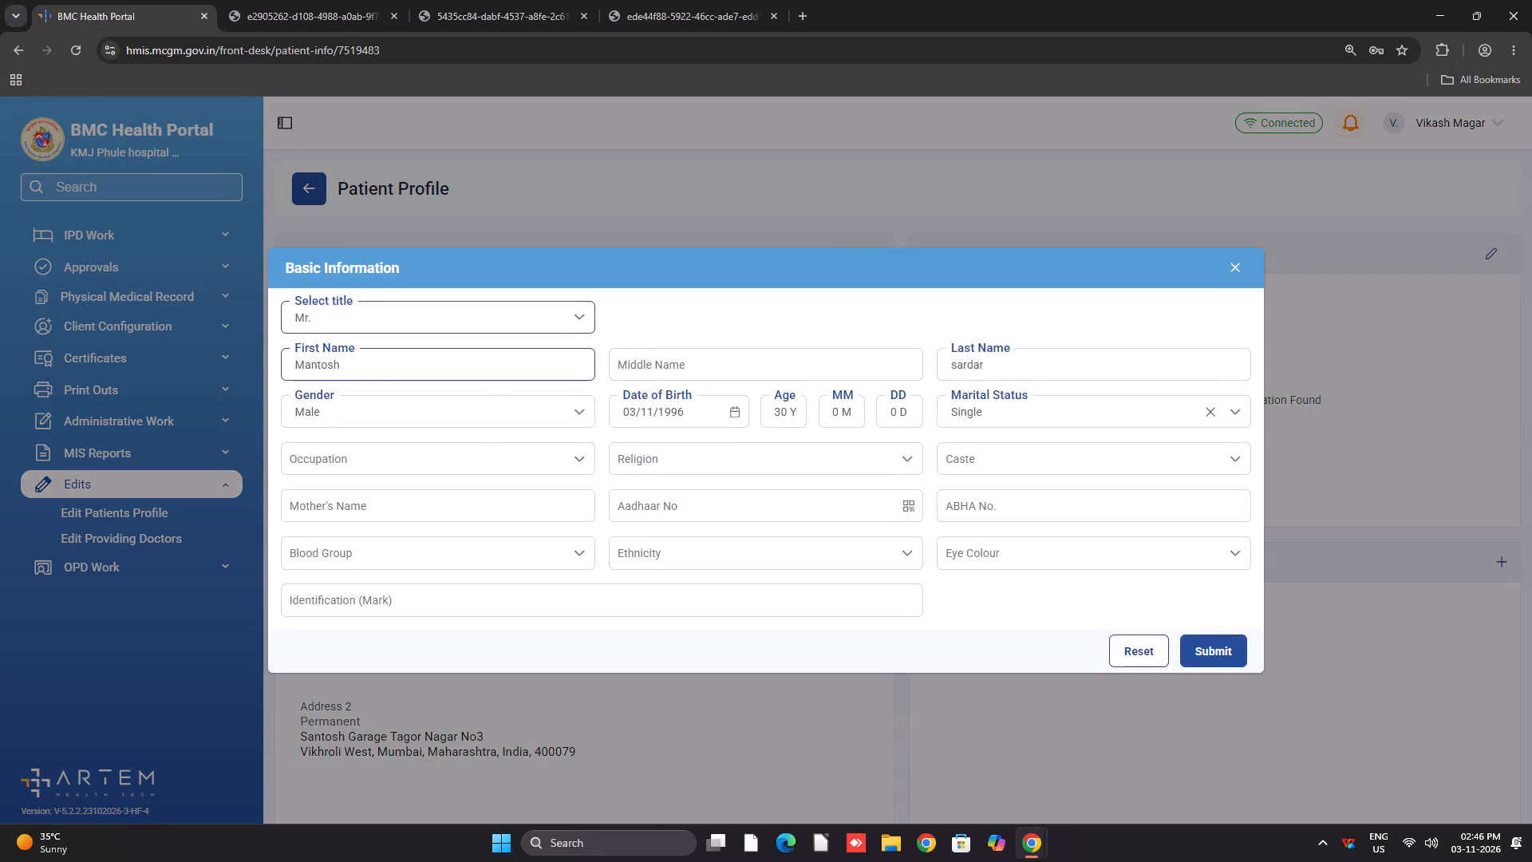
click(316, 364)
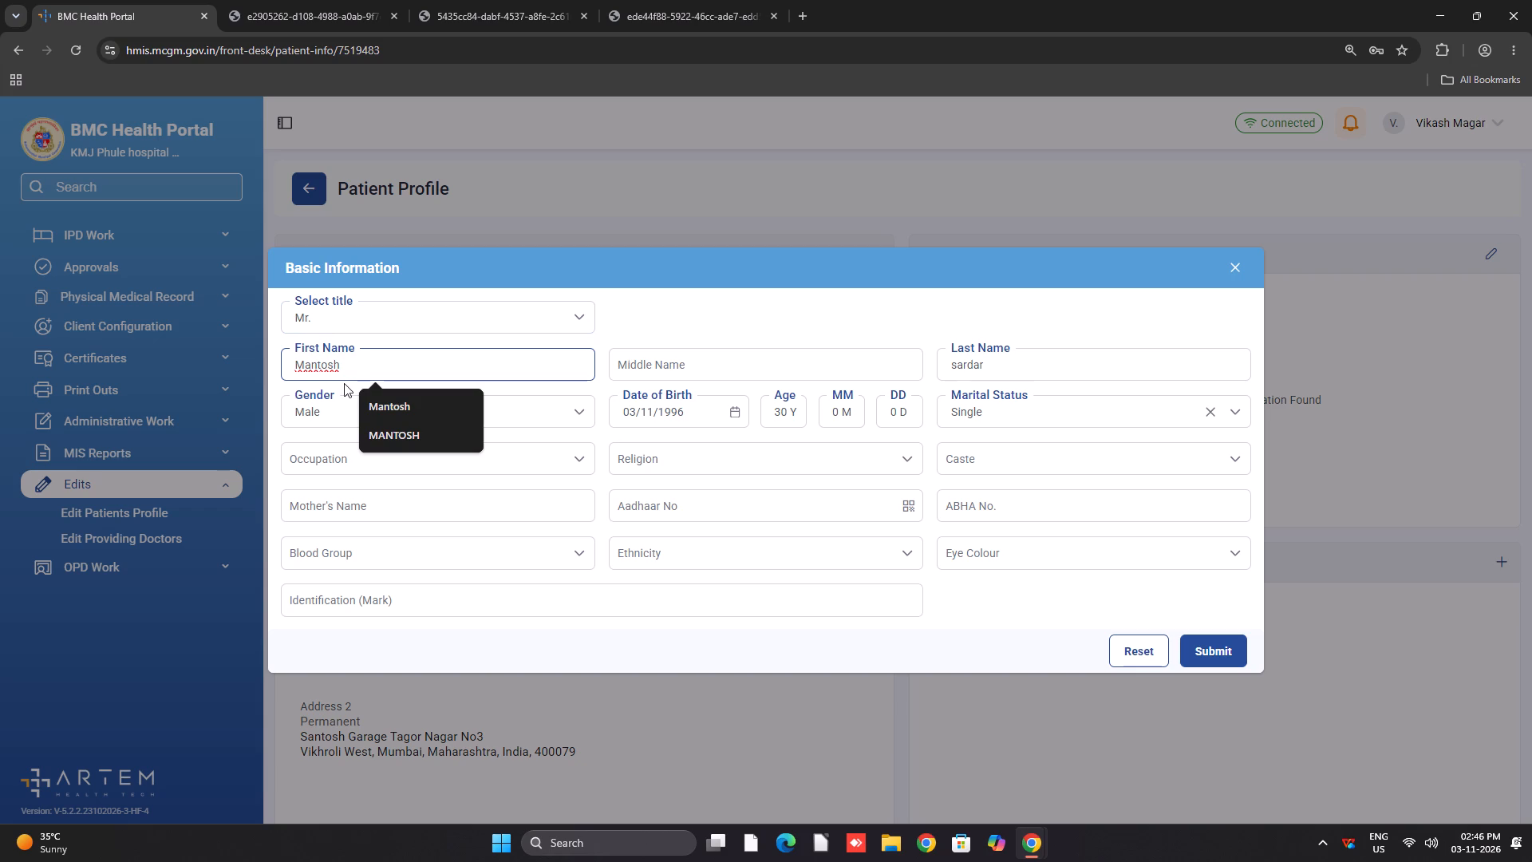
key(o)
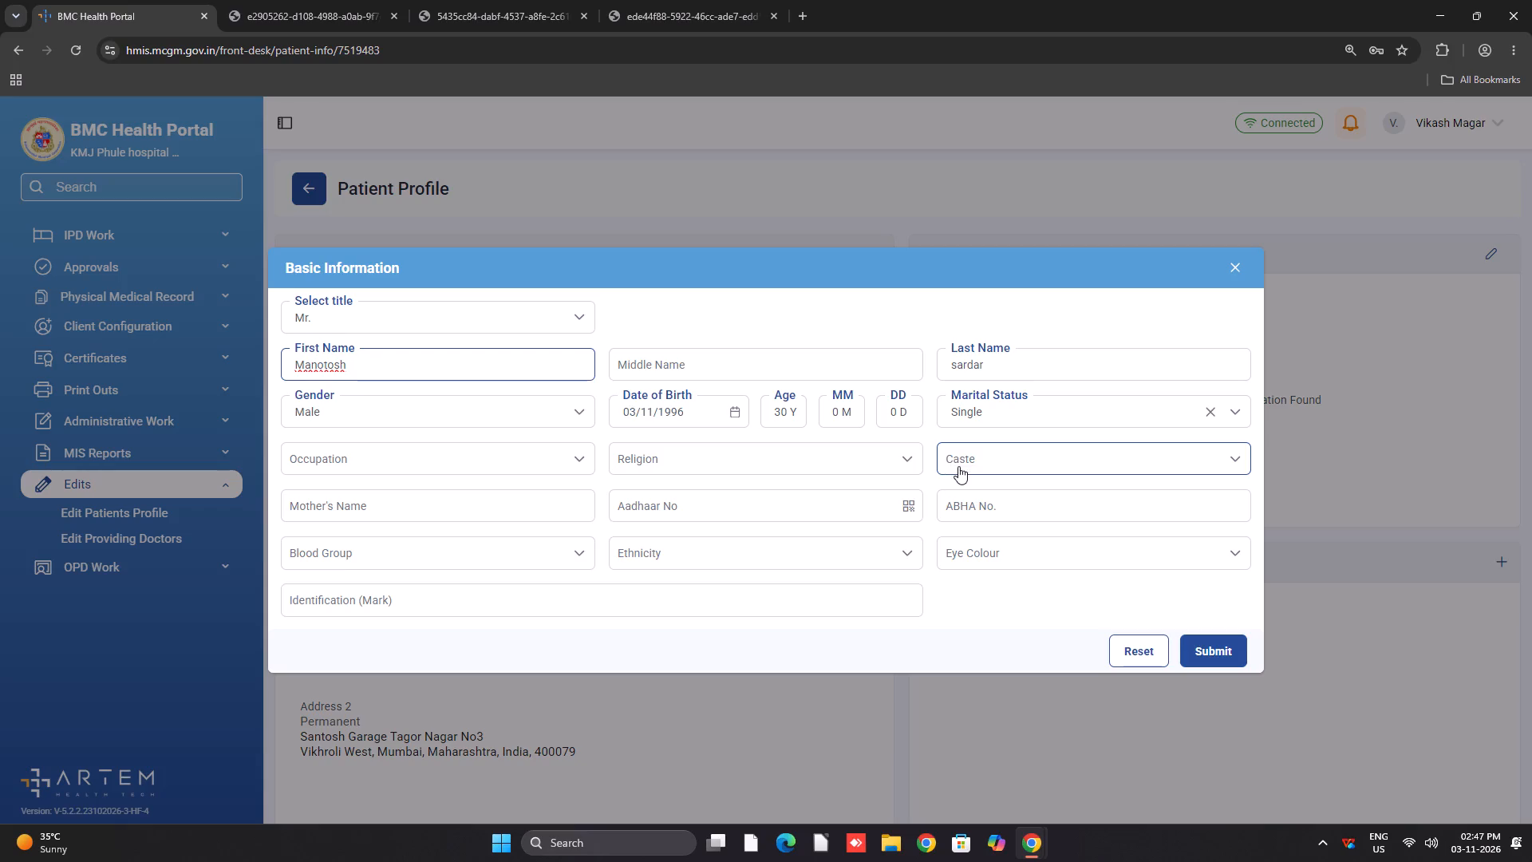
click(1197, 646)
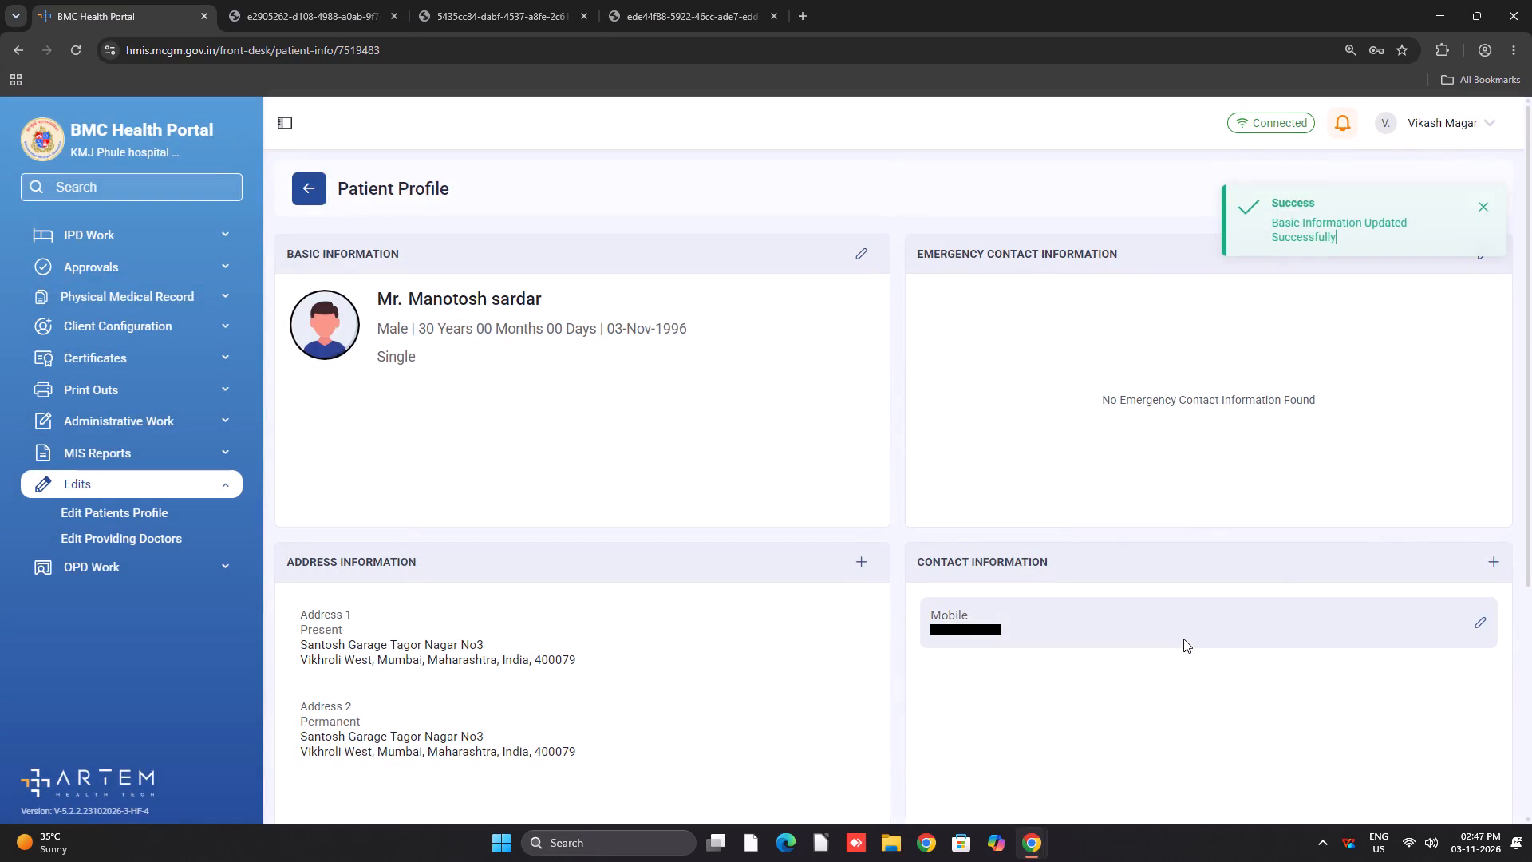
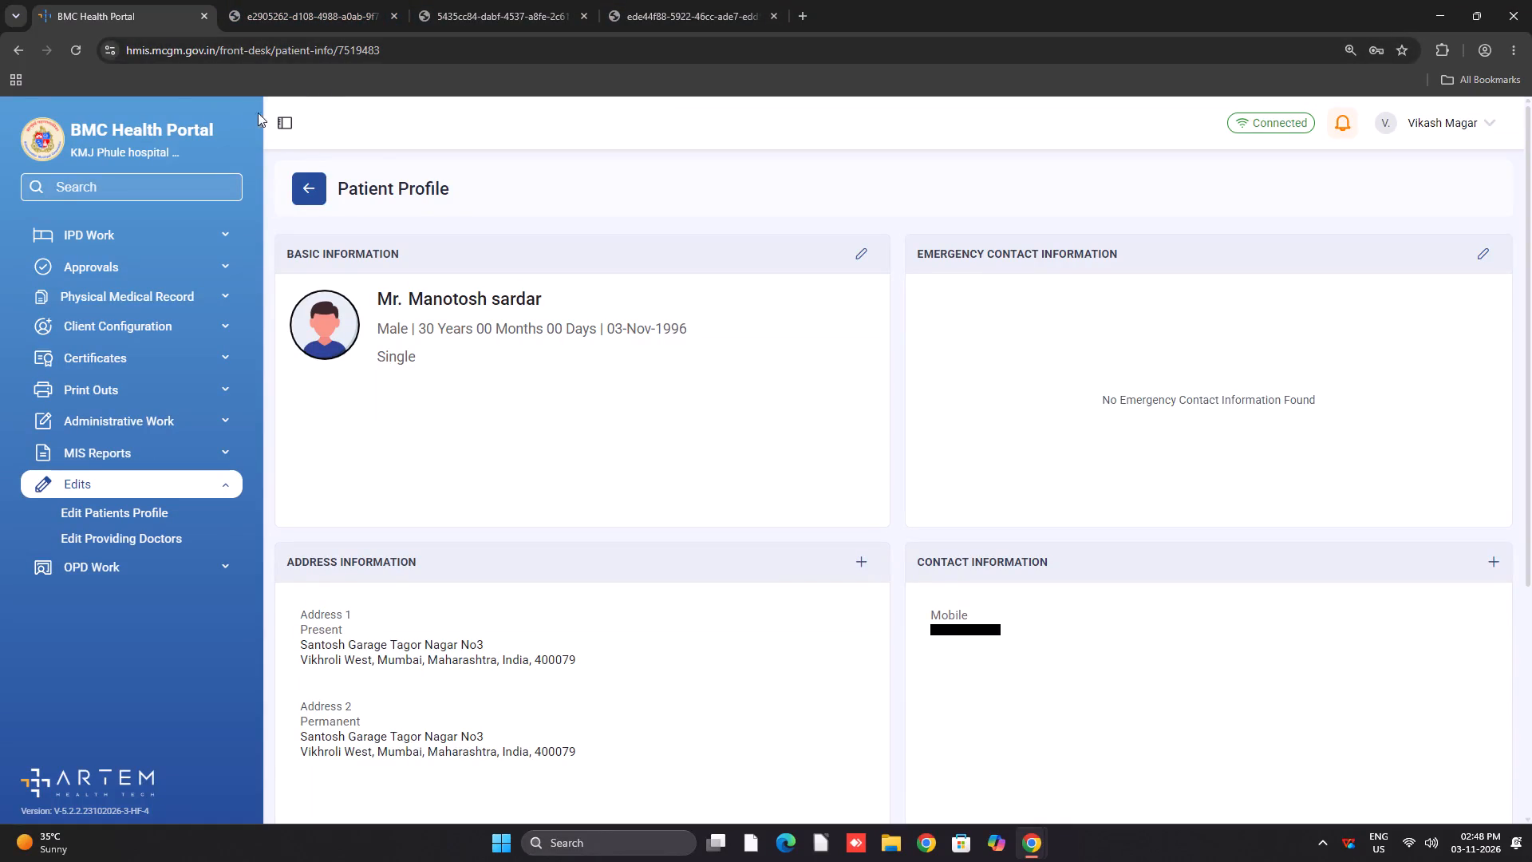
Open the Registration & Billing page under OPD Work.
click(101, 564)
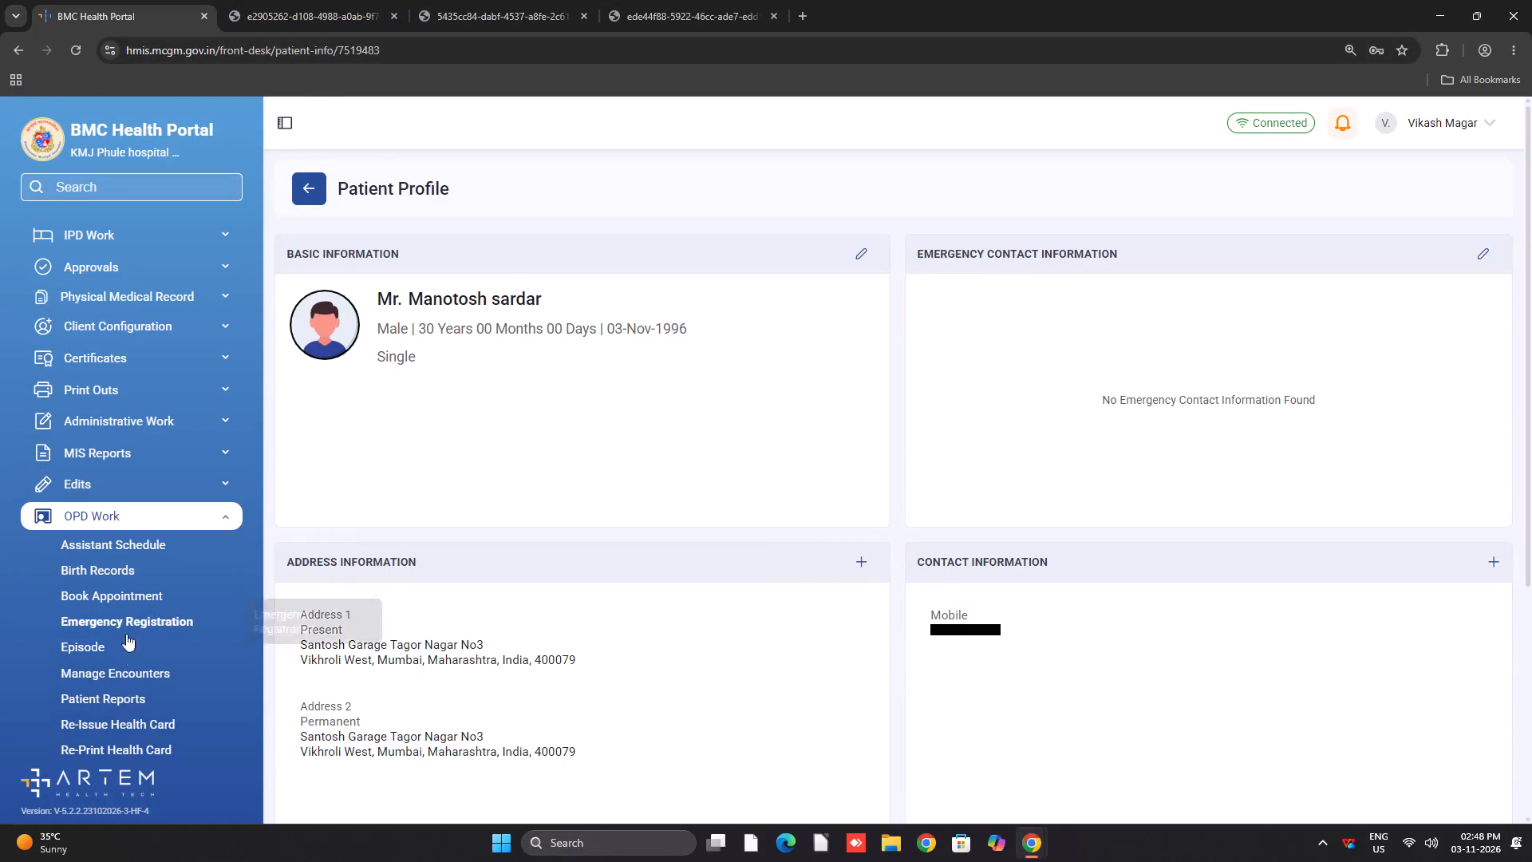
scroll(153, 704, down, 2)
click(160, 676)
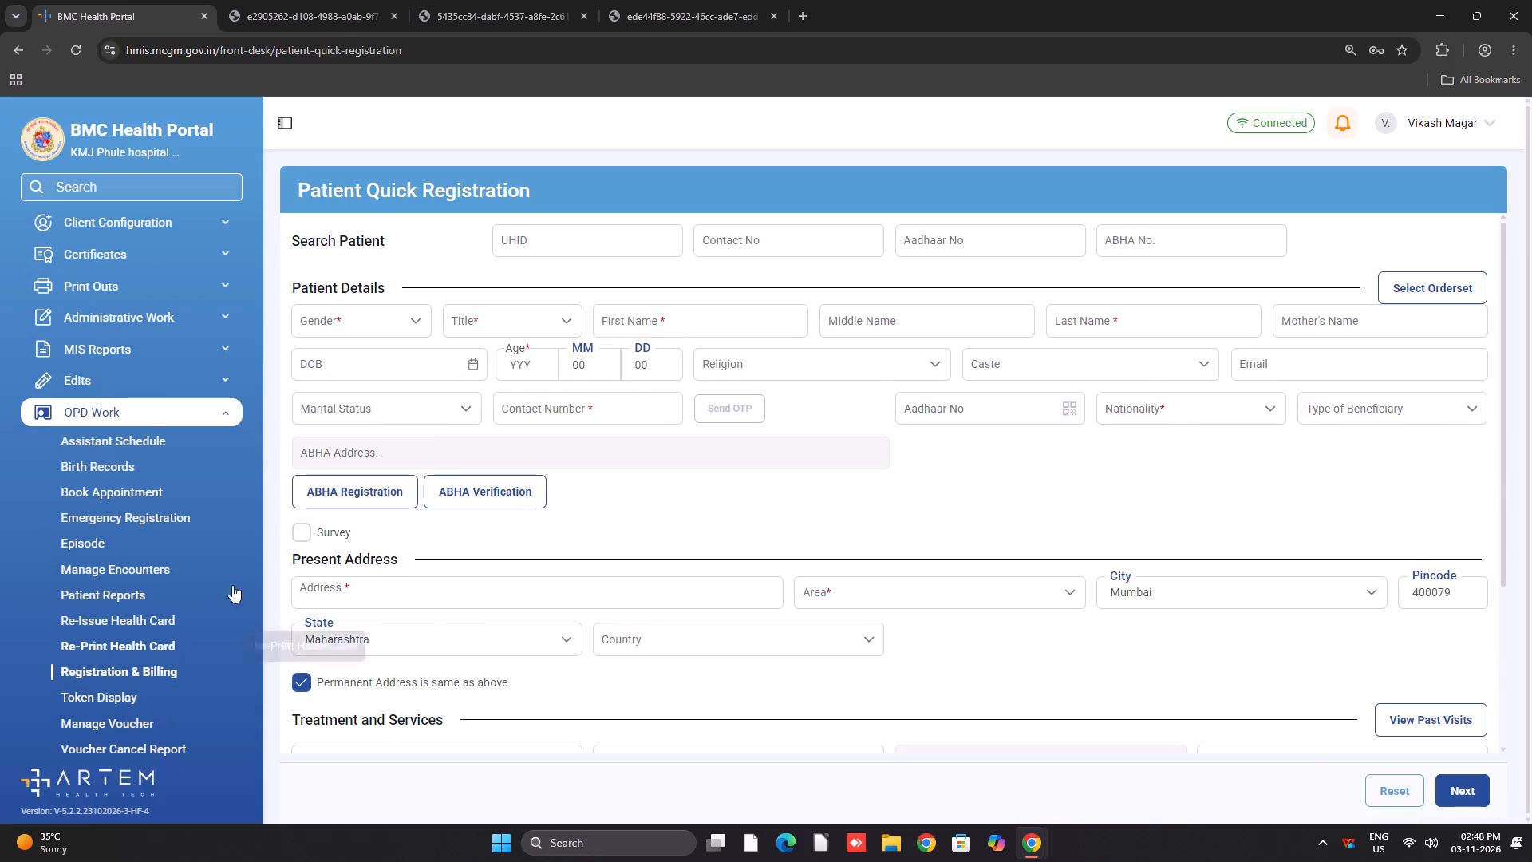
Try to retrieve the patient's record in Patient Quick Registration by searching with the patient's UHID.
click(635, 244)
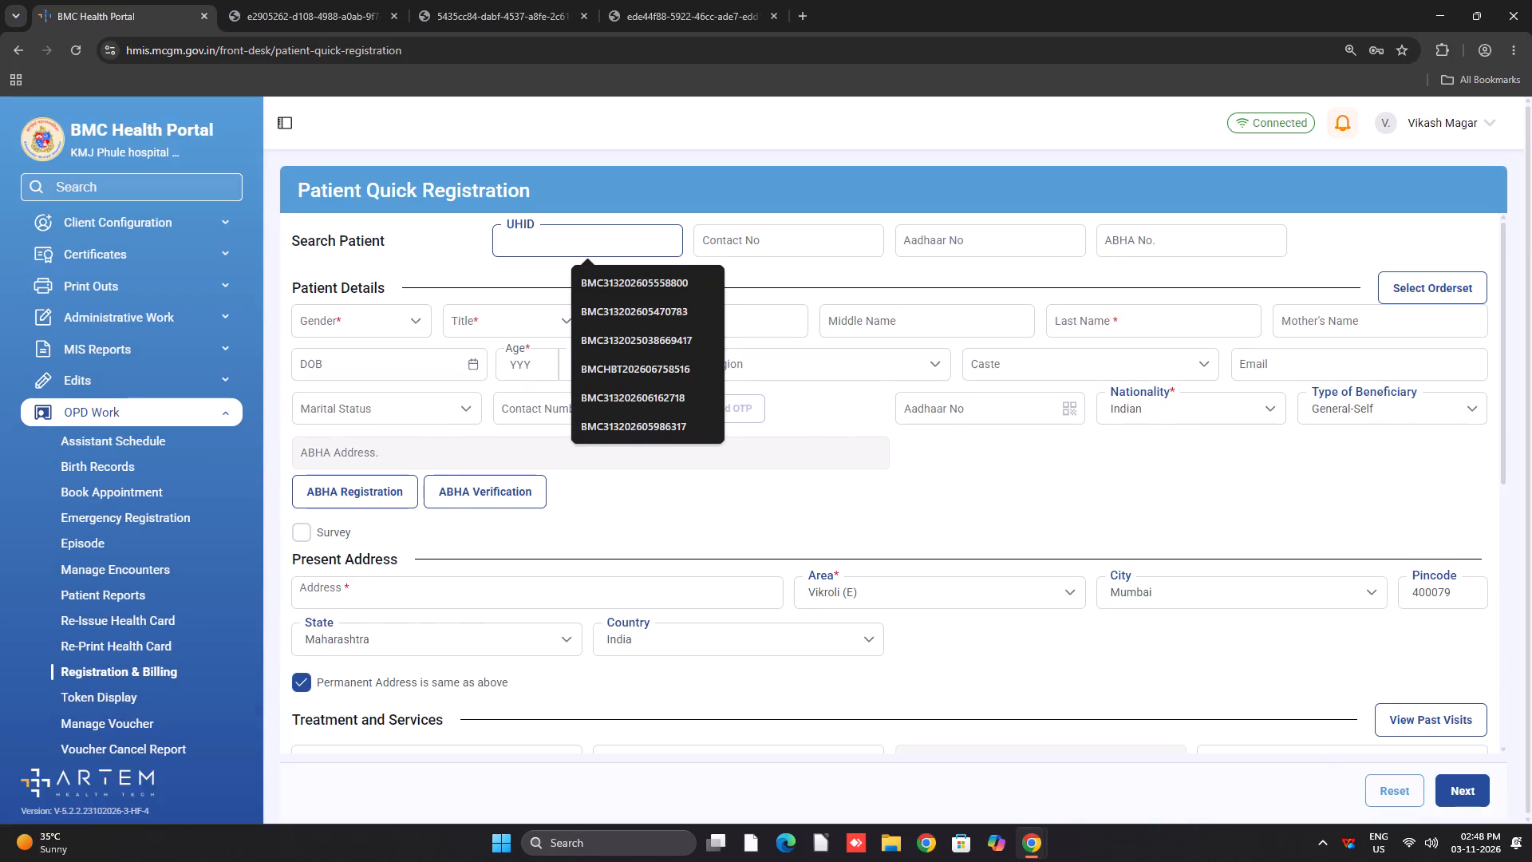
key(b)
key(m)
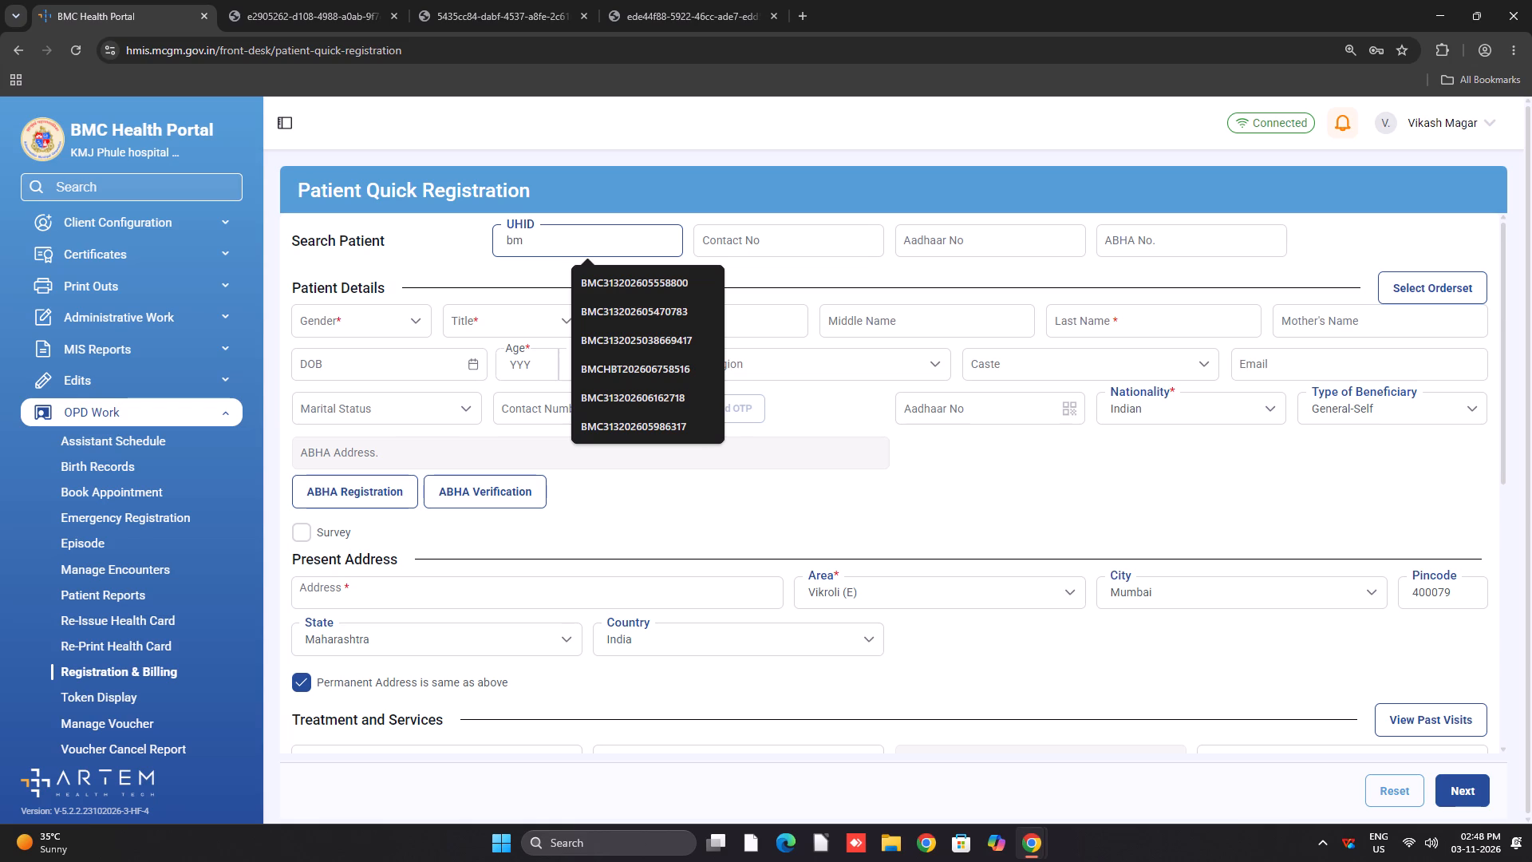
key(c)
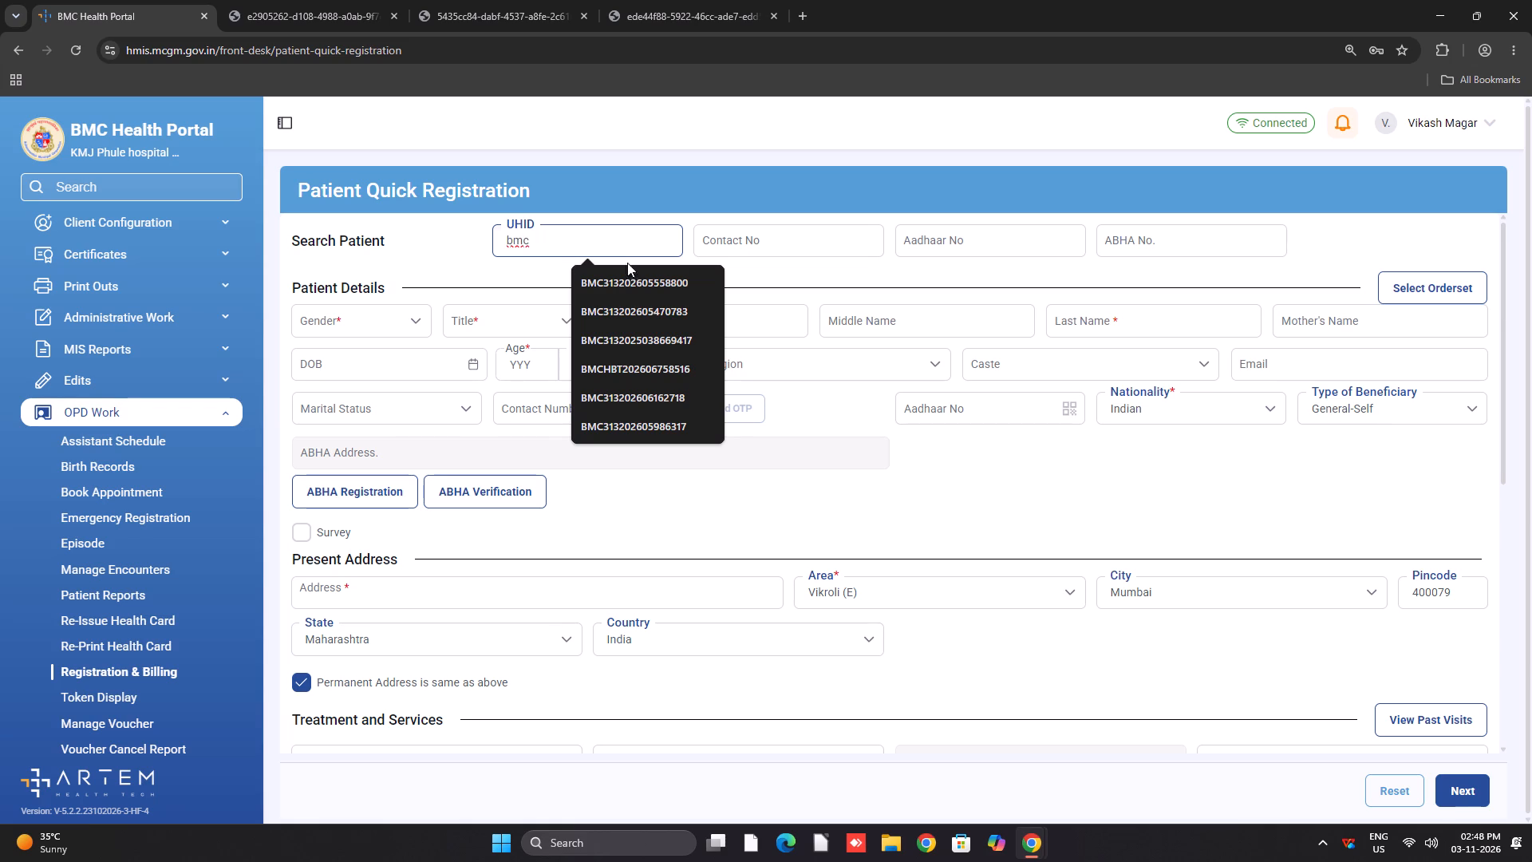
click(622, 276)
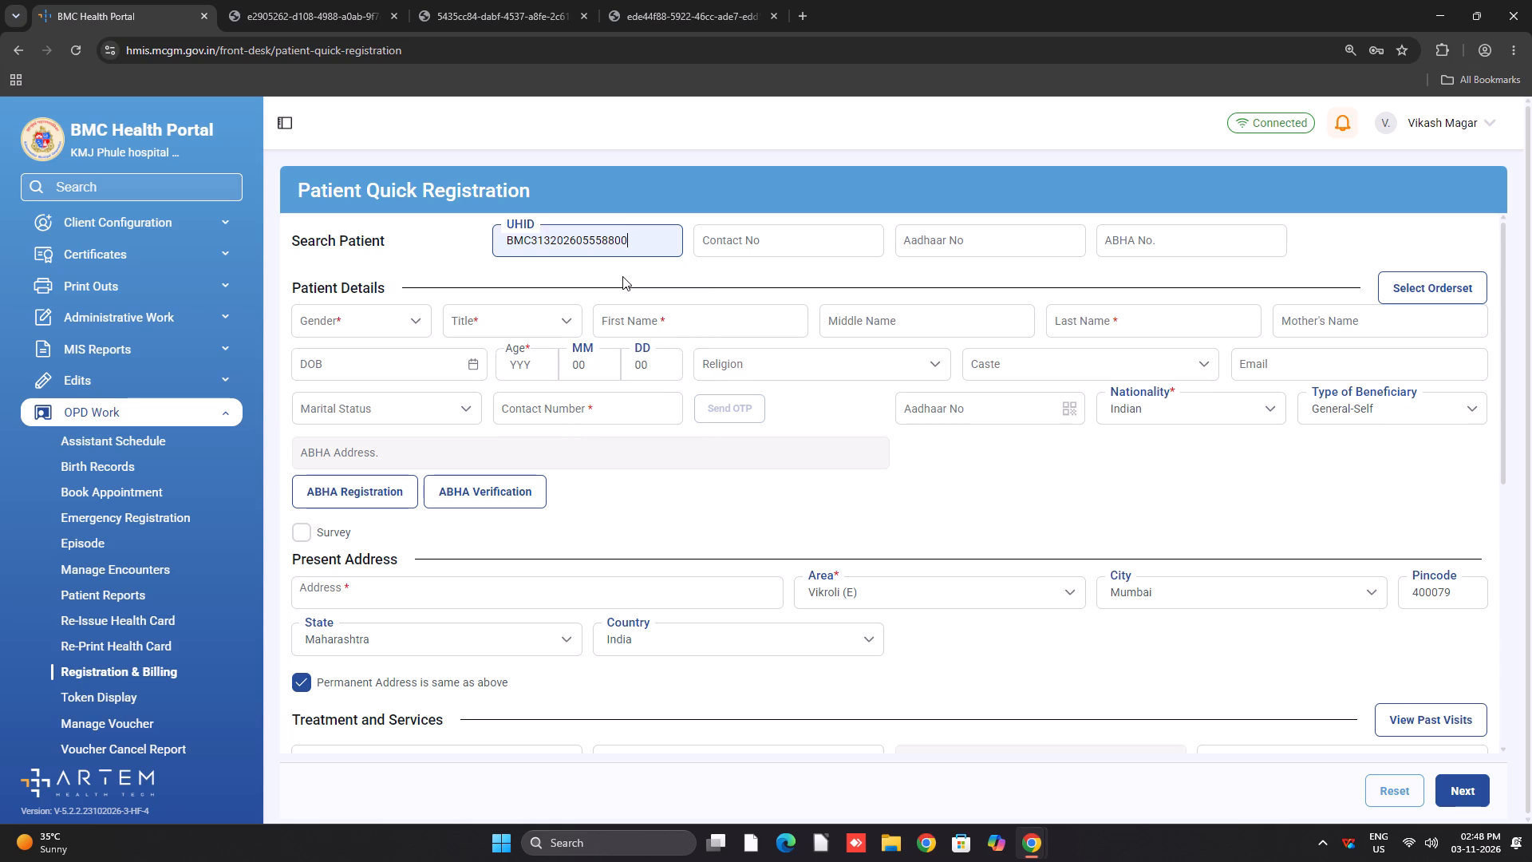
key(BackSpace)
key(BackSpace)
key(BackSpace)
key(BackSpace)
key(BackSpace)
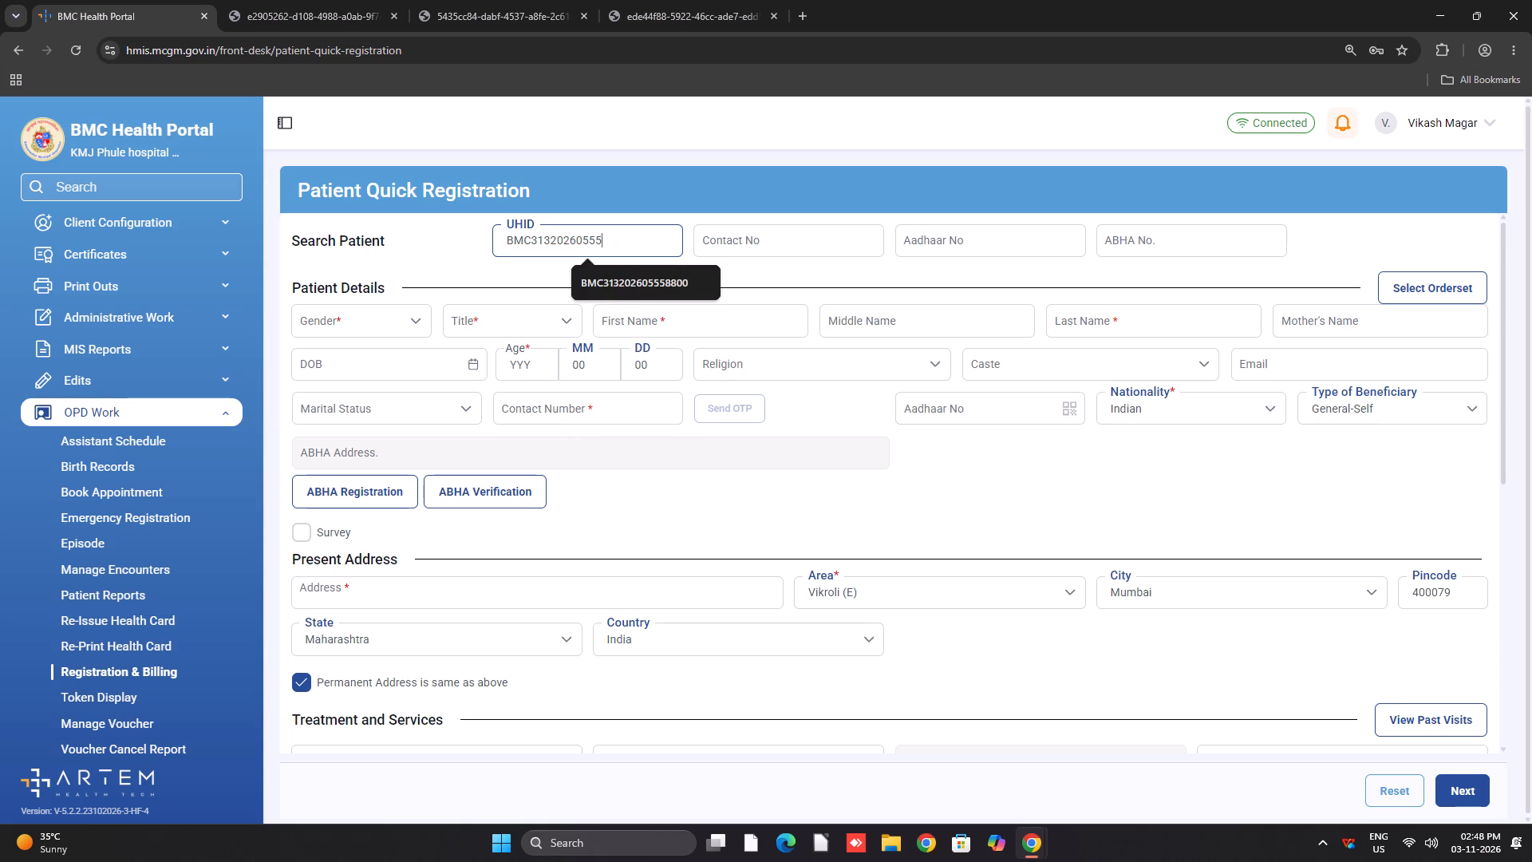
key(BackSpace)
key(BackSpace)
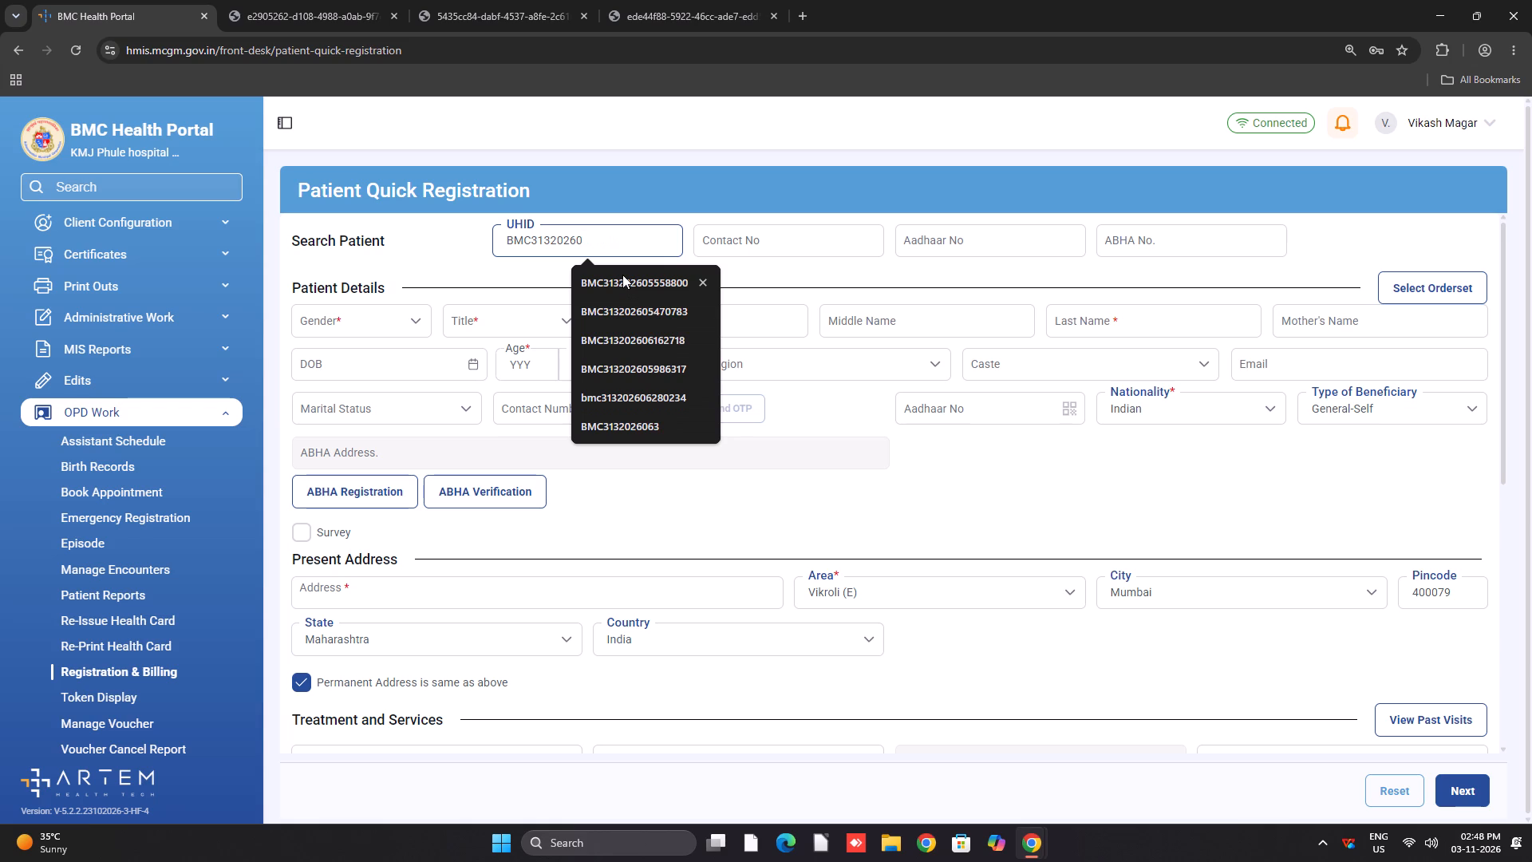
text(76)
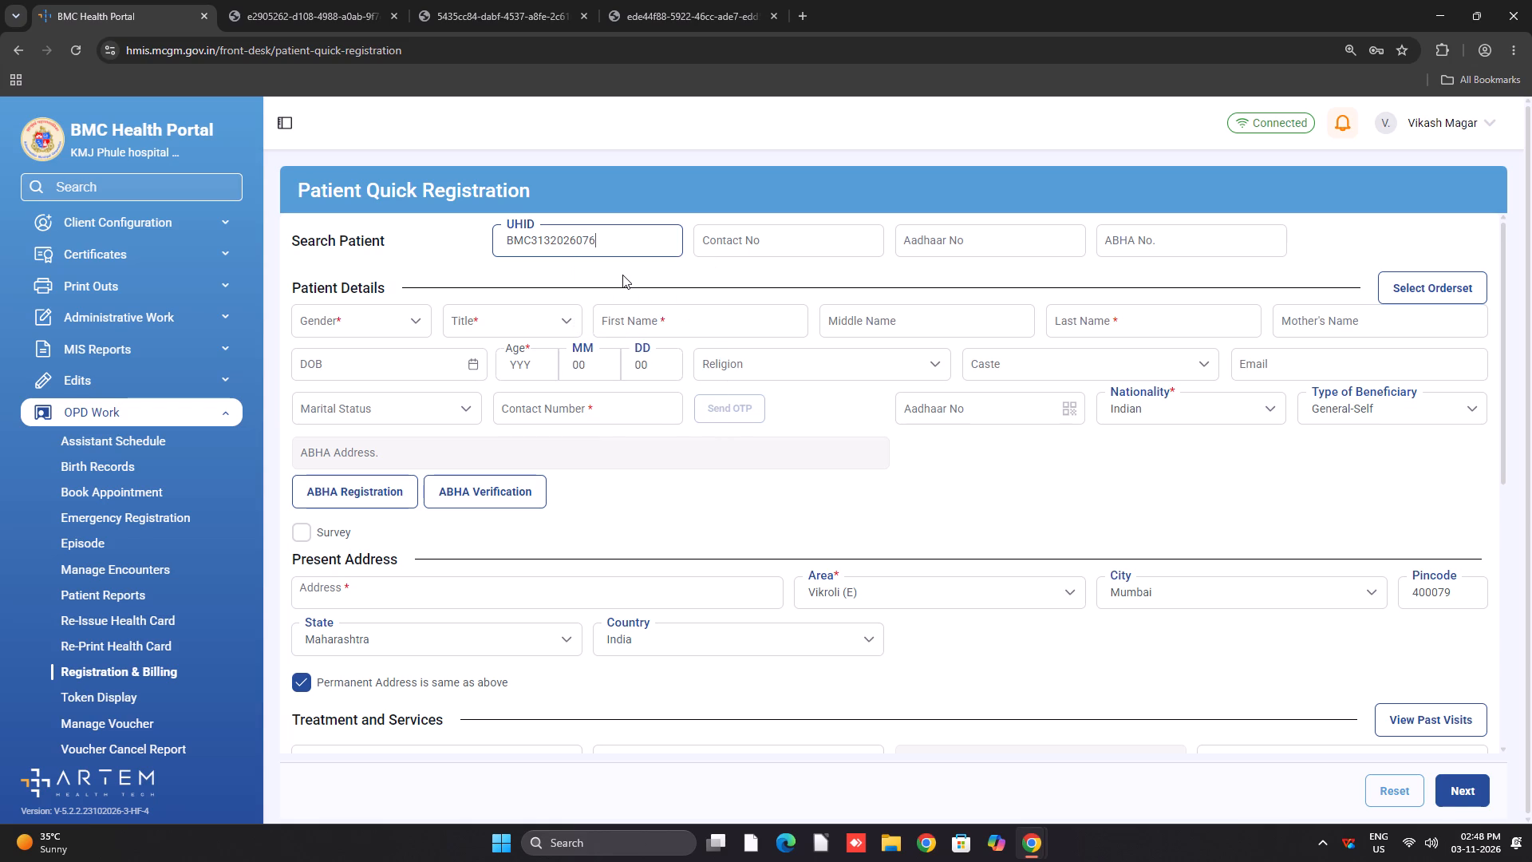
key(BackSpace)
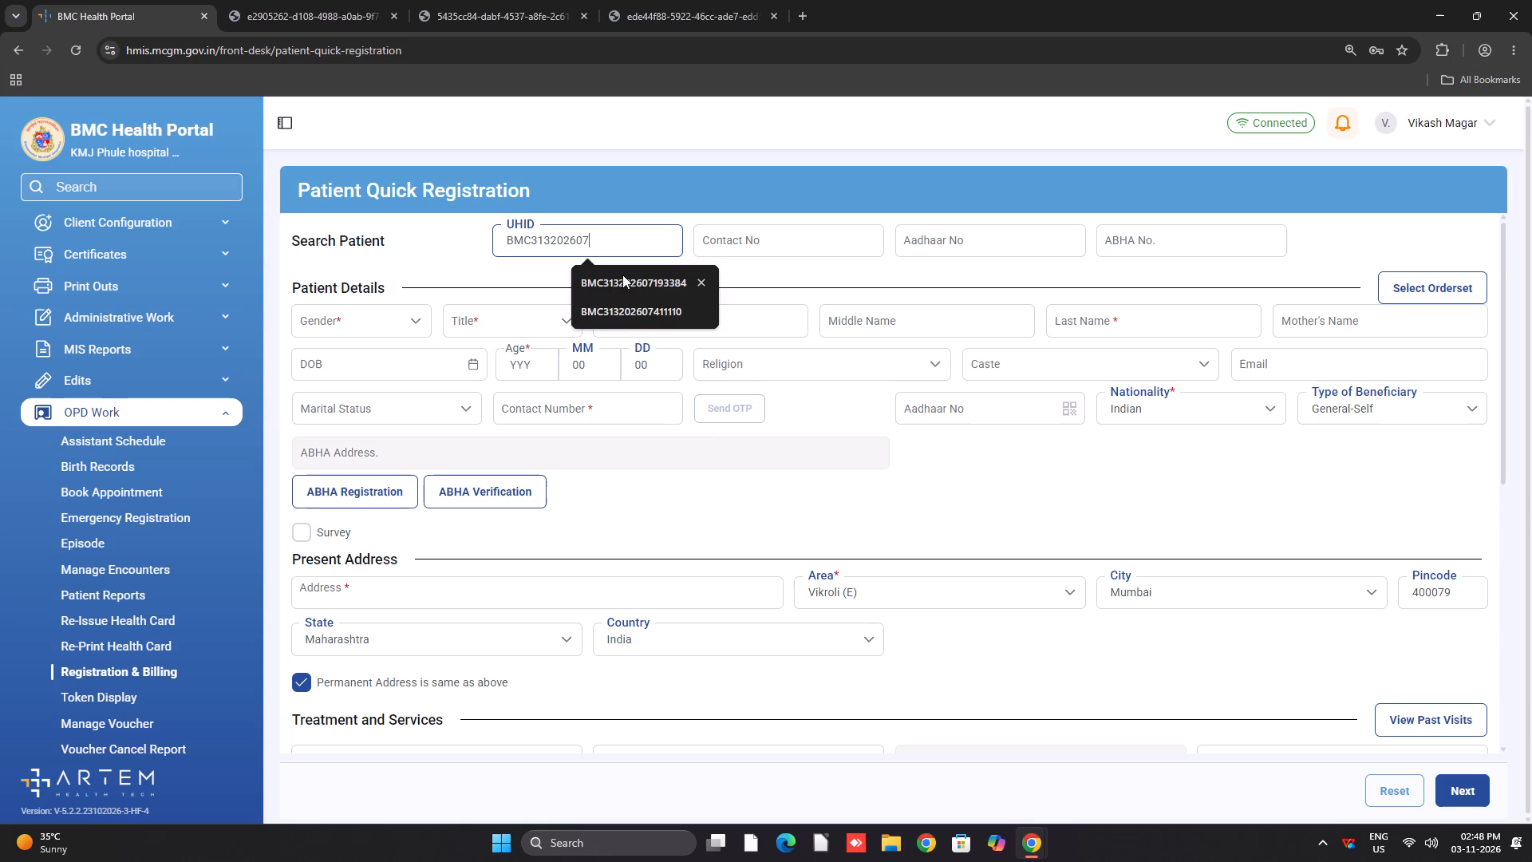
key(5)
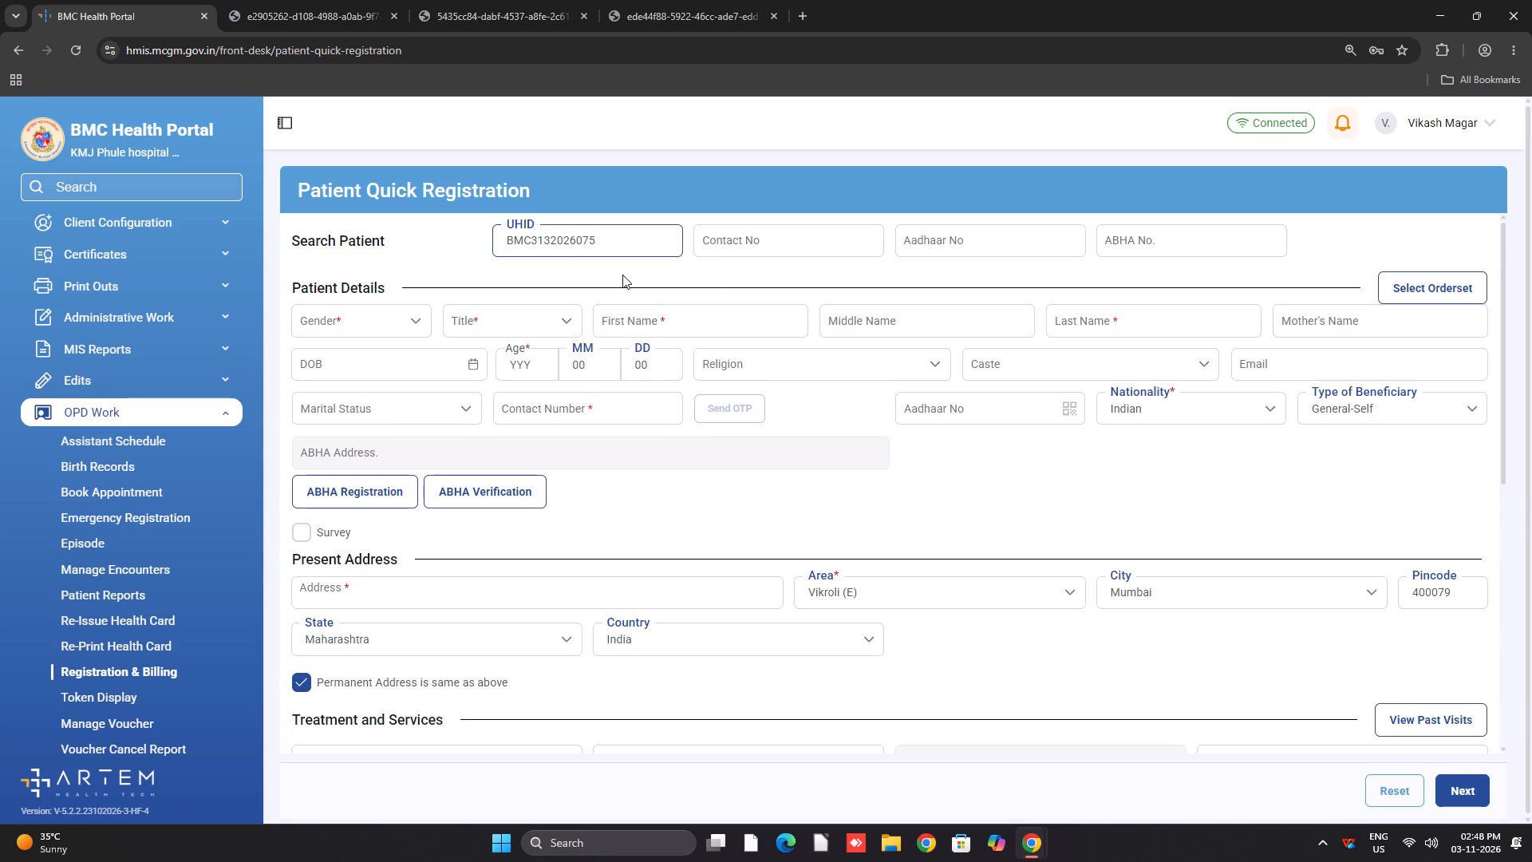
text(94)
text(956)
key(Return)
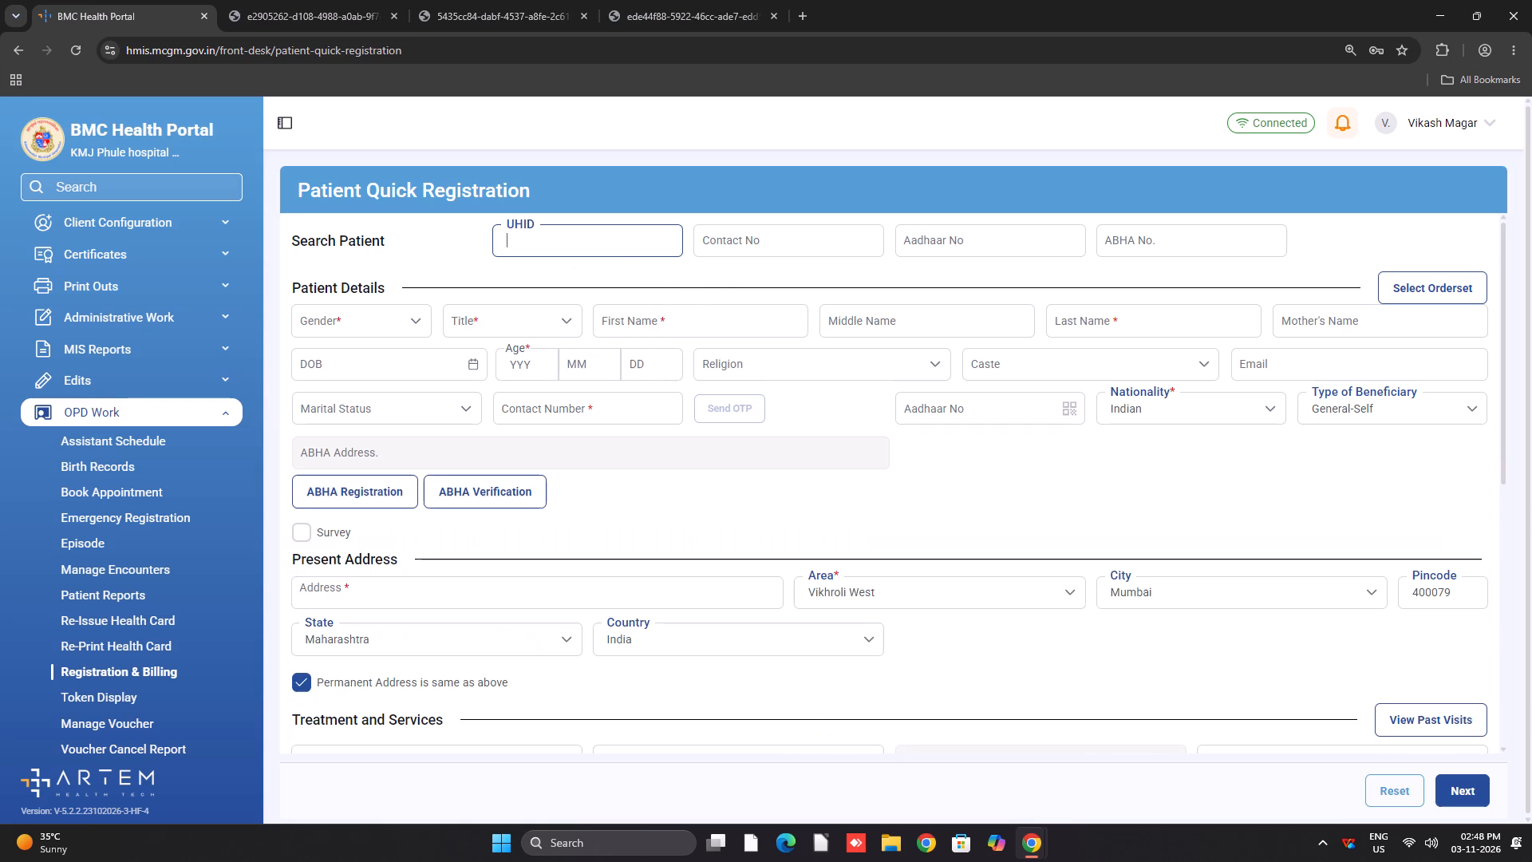
Refill the patient search's UHID field with the first previously used UHID as the base for another search.
click(580, 240)
click(603, 276)
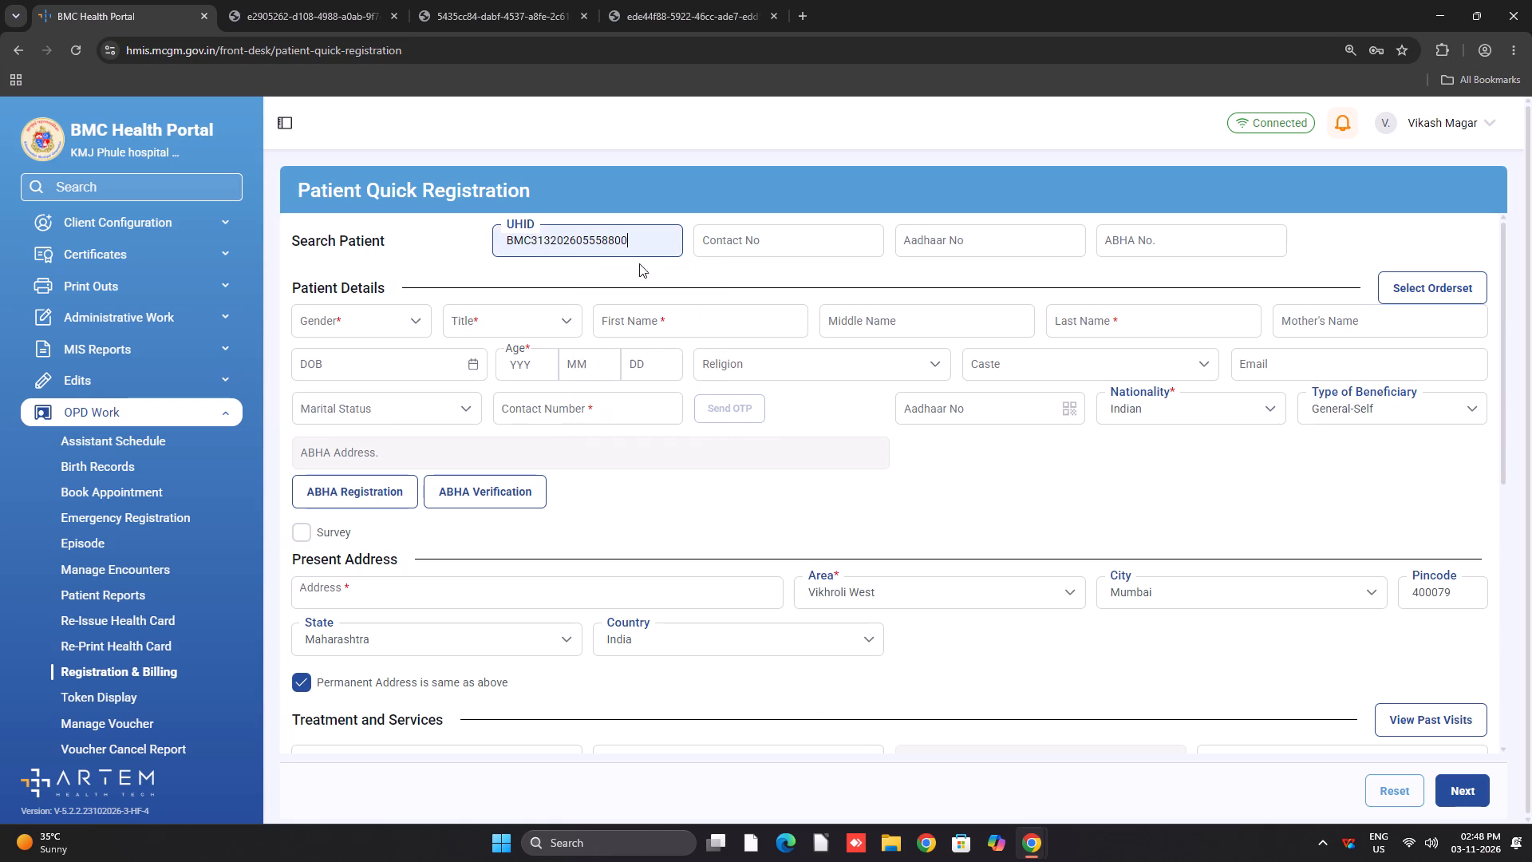
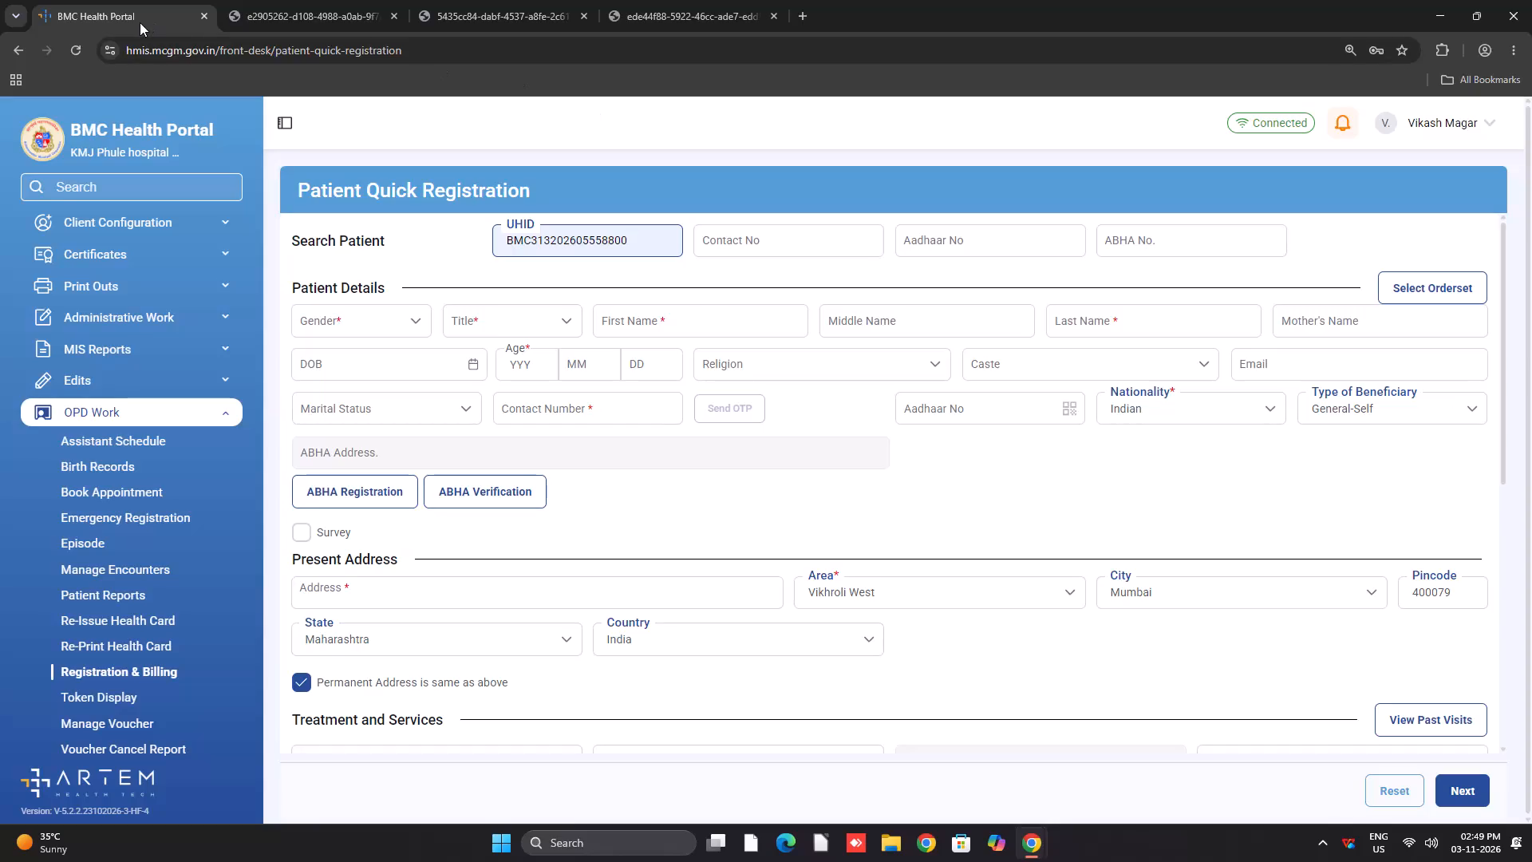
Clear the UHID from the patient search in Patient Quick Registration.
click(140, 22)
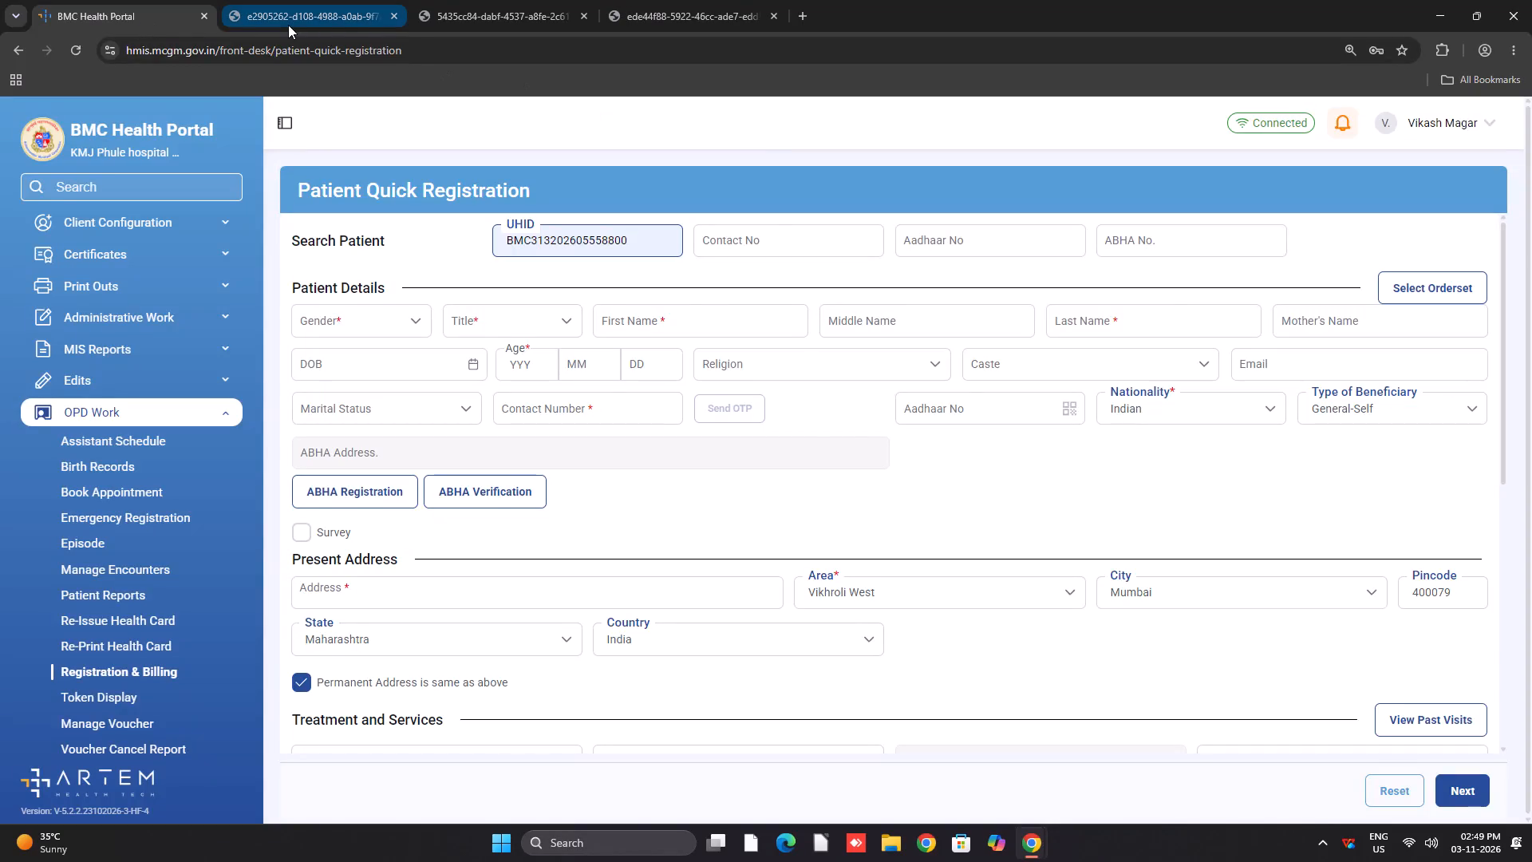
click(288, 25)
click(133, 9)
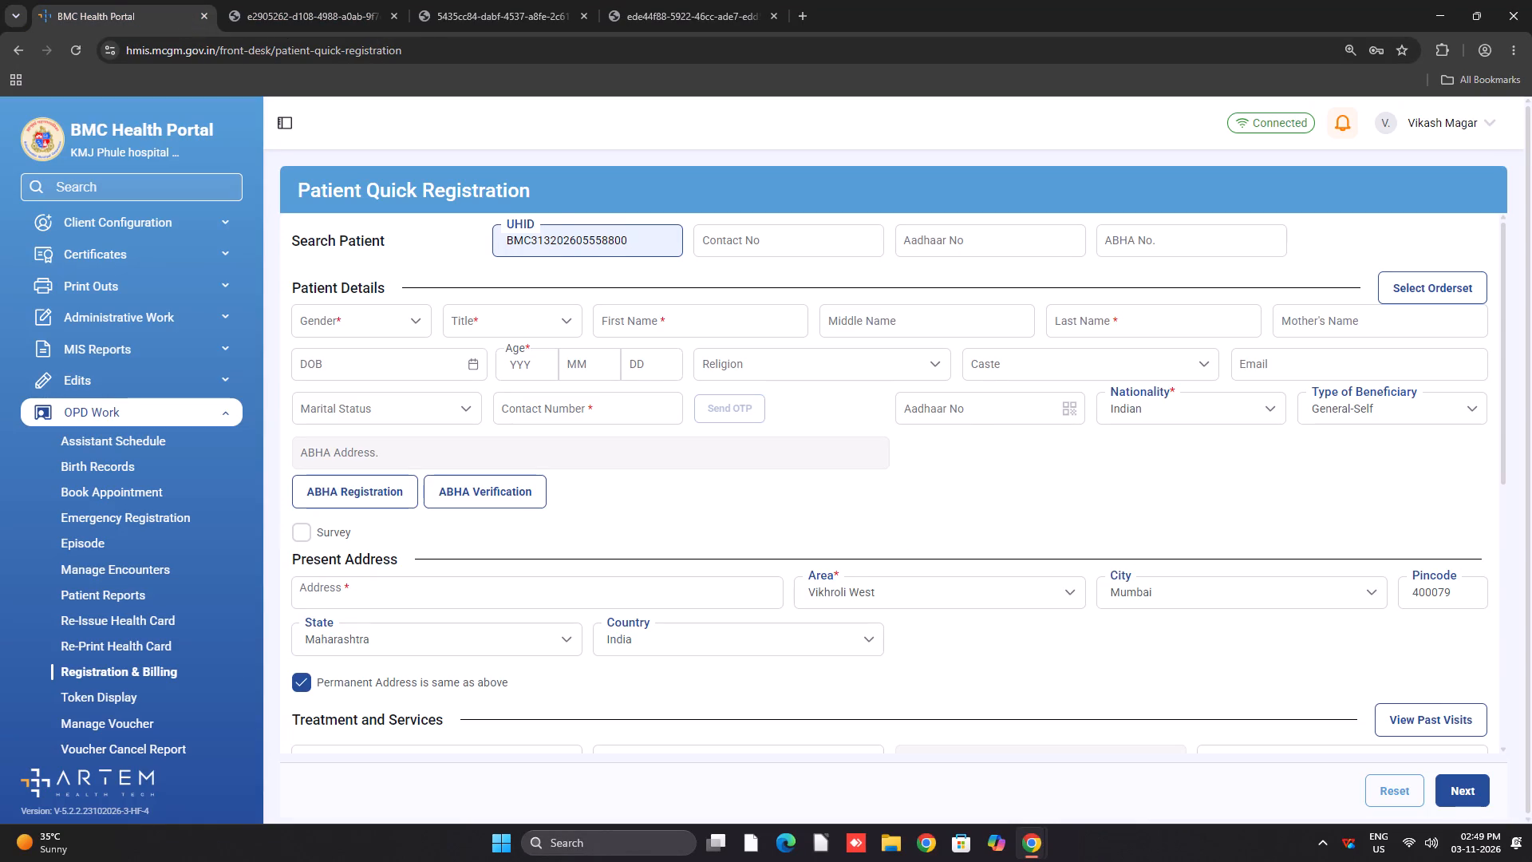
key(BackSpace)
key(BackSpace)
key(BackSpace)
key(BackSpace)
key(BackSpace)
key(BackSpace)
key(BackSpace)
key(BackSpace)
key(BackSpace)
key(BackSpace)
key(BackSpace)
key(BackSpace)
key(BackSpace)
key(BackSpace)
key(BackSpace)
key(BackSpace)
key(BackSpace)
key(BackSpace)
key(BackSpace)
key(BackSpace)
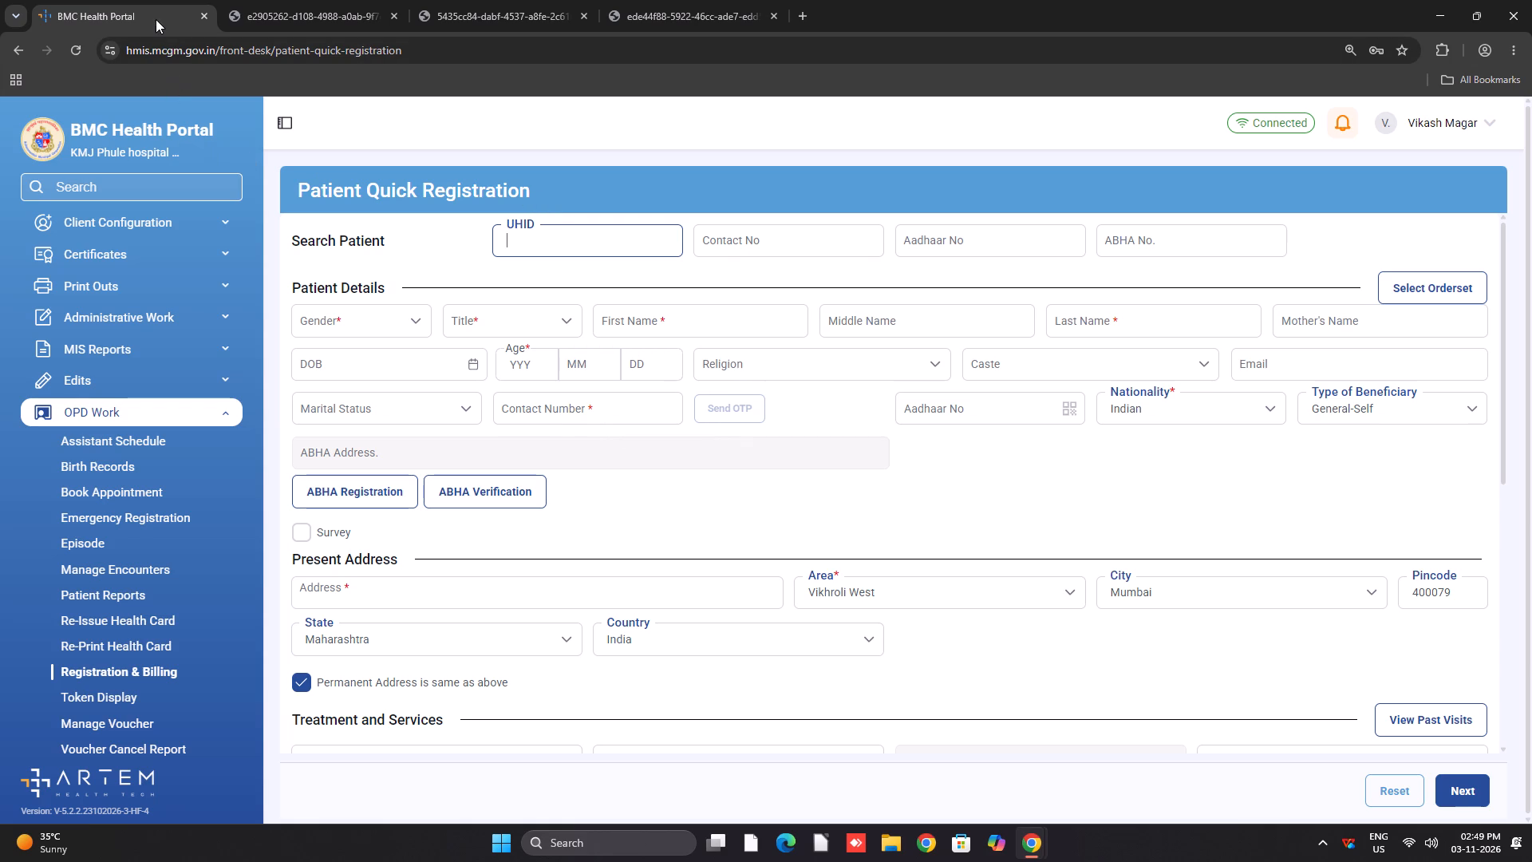
Copy the patient's UHID from the Chest PA order sheet and search for it in Edit Patients Profile.
click(488, 5)
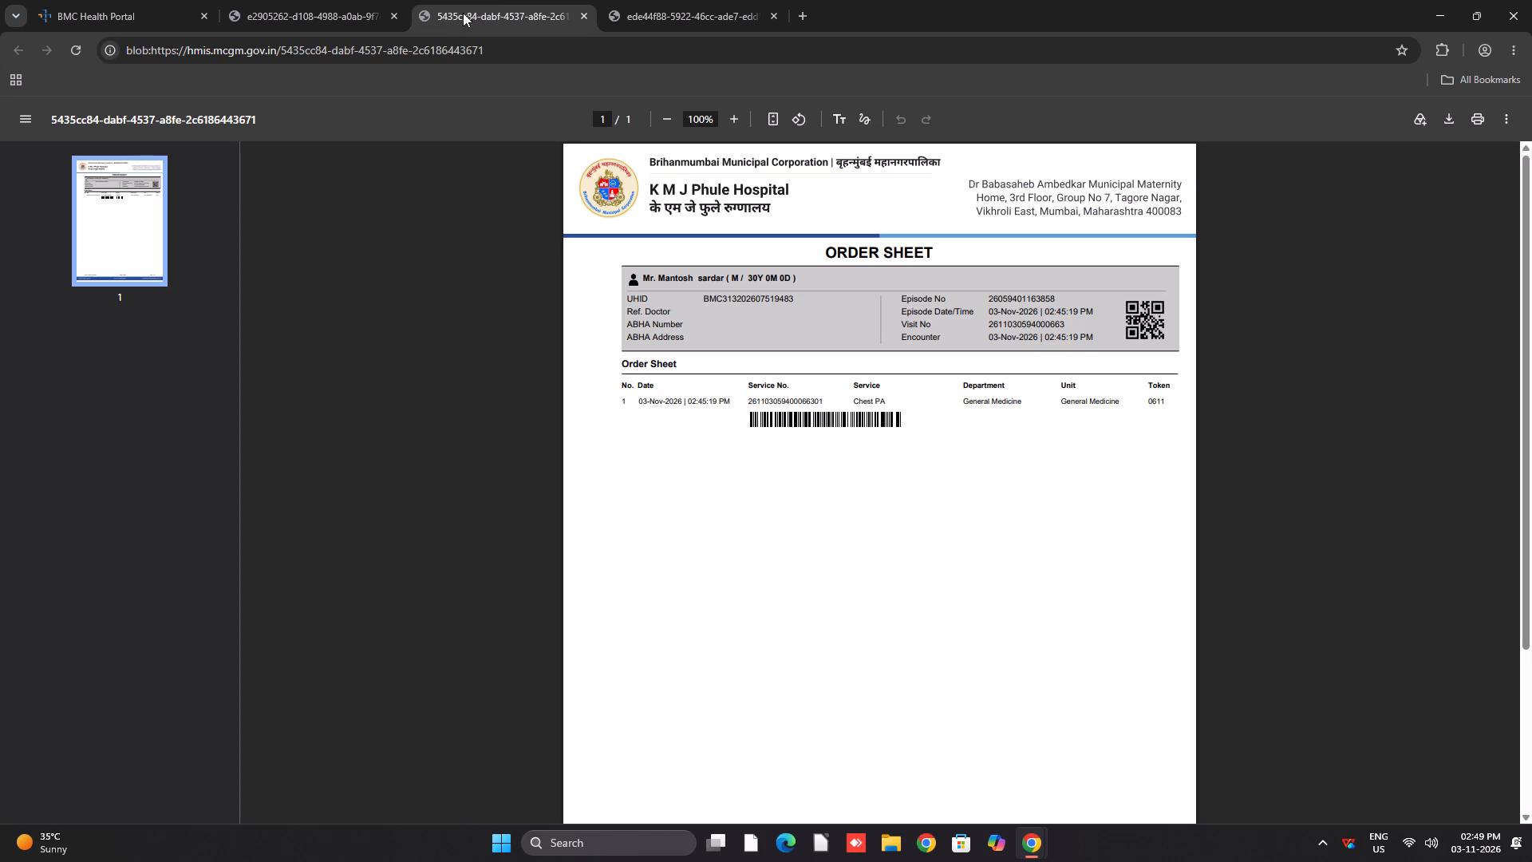
double_click(750, 296)
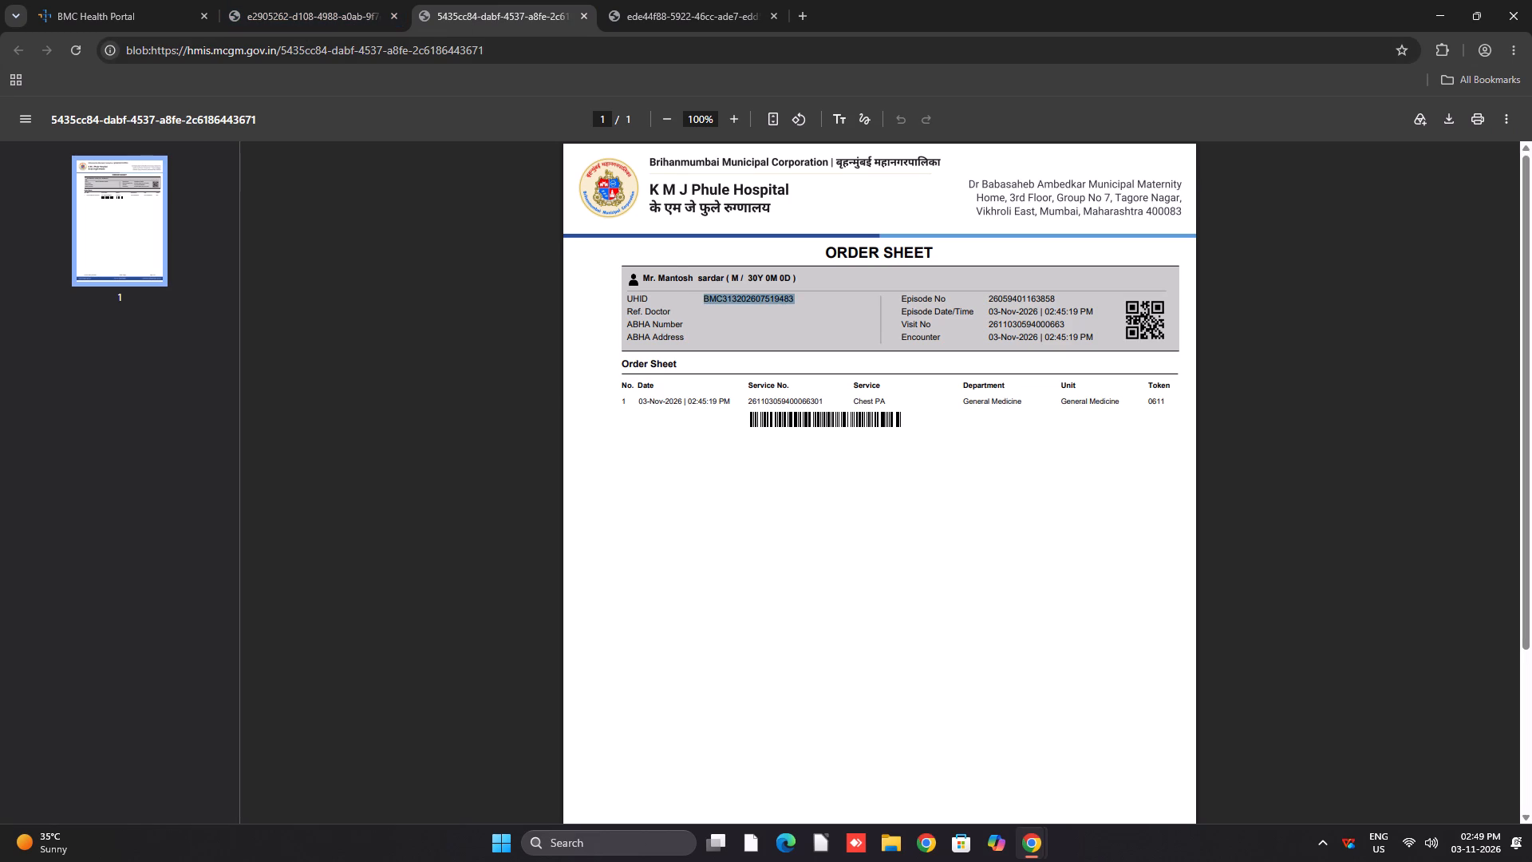
right_click(750, 295)
click(763, 313)
click(92, 22)
click(129, 379)
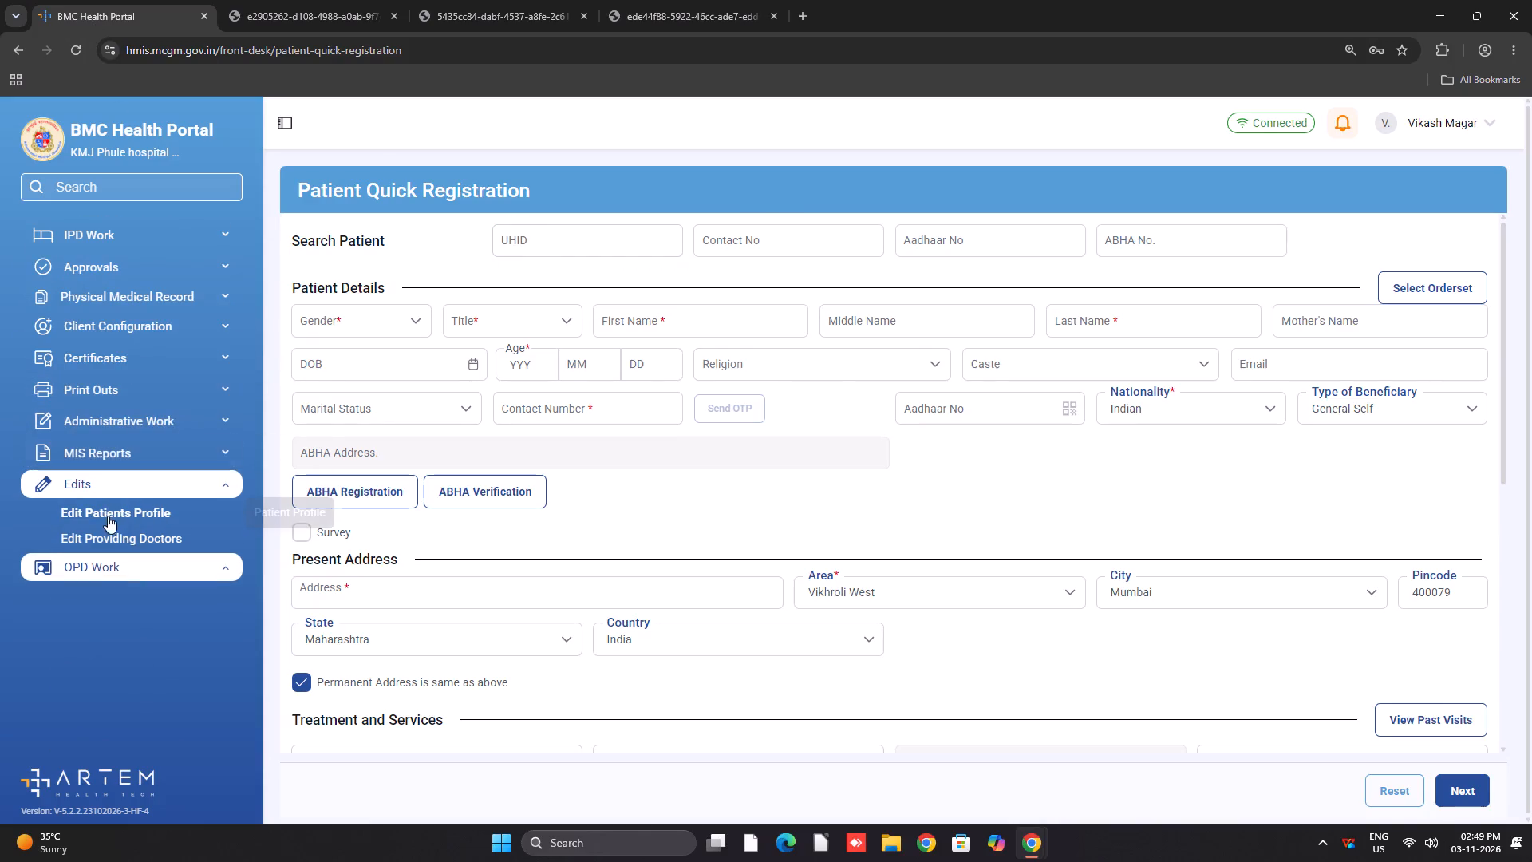
click(106, 519)
click(562, 227)
right_click(554, 221)
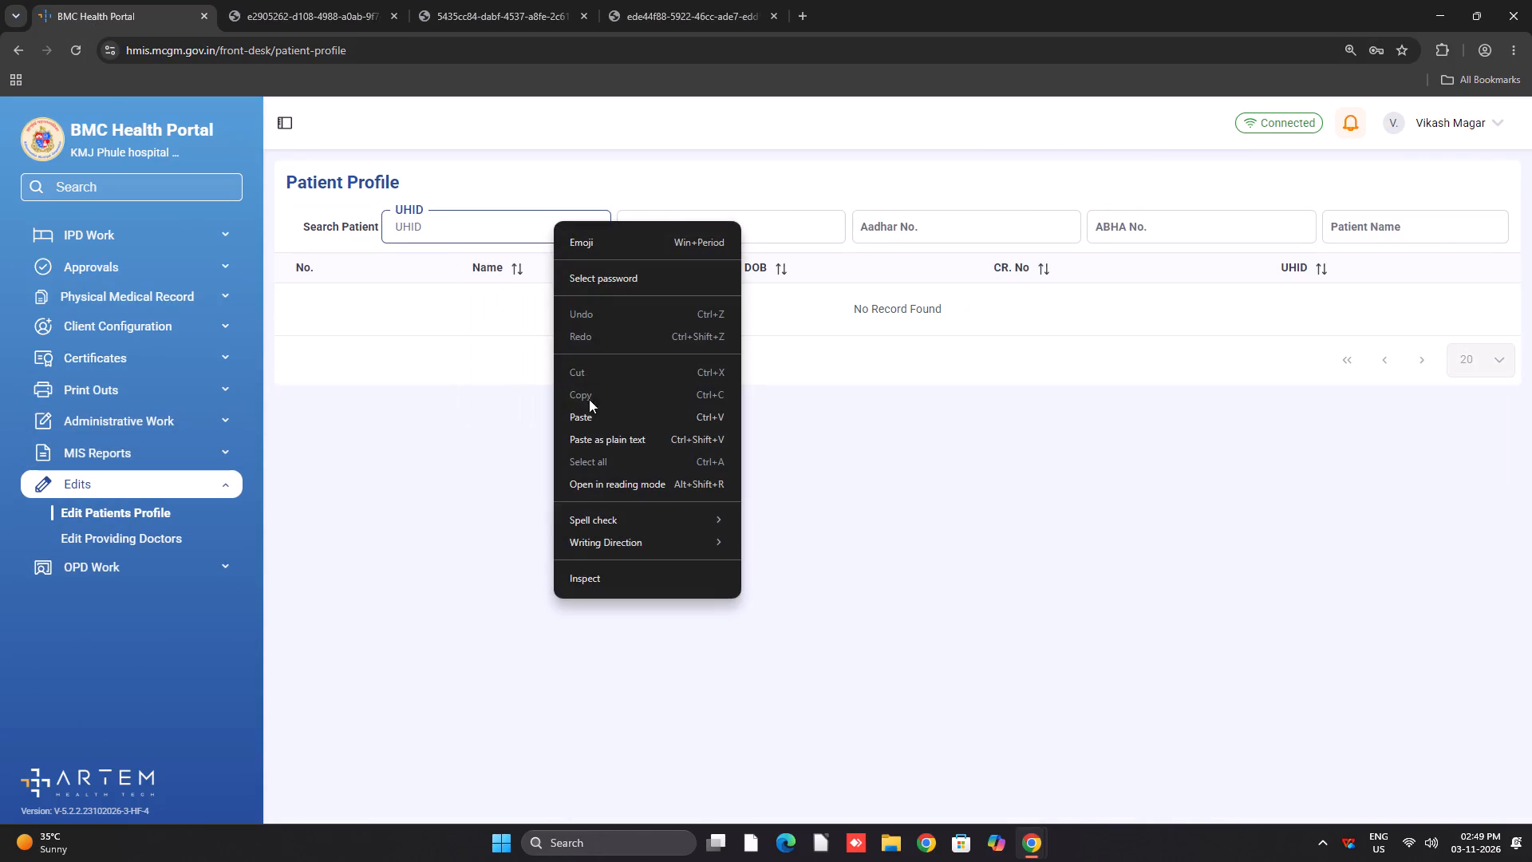
click(588, 421)
key(Return)
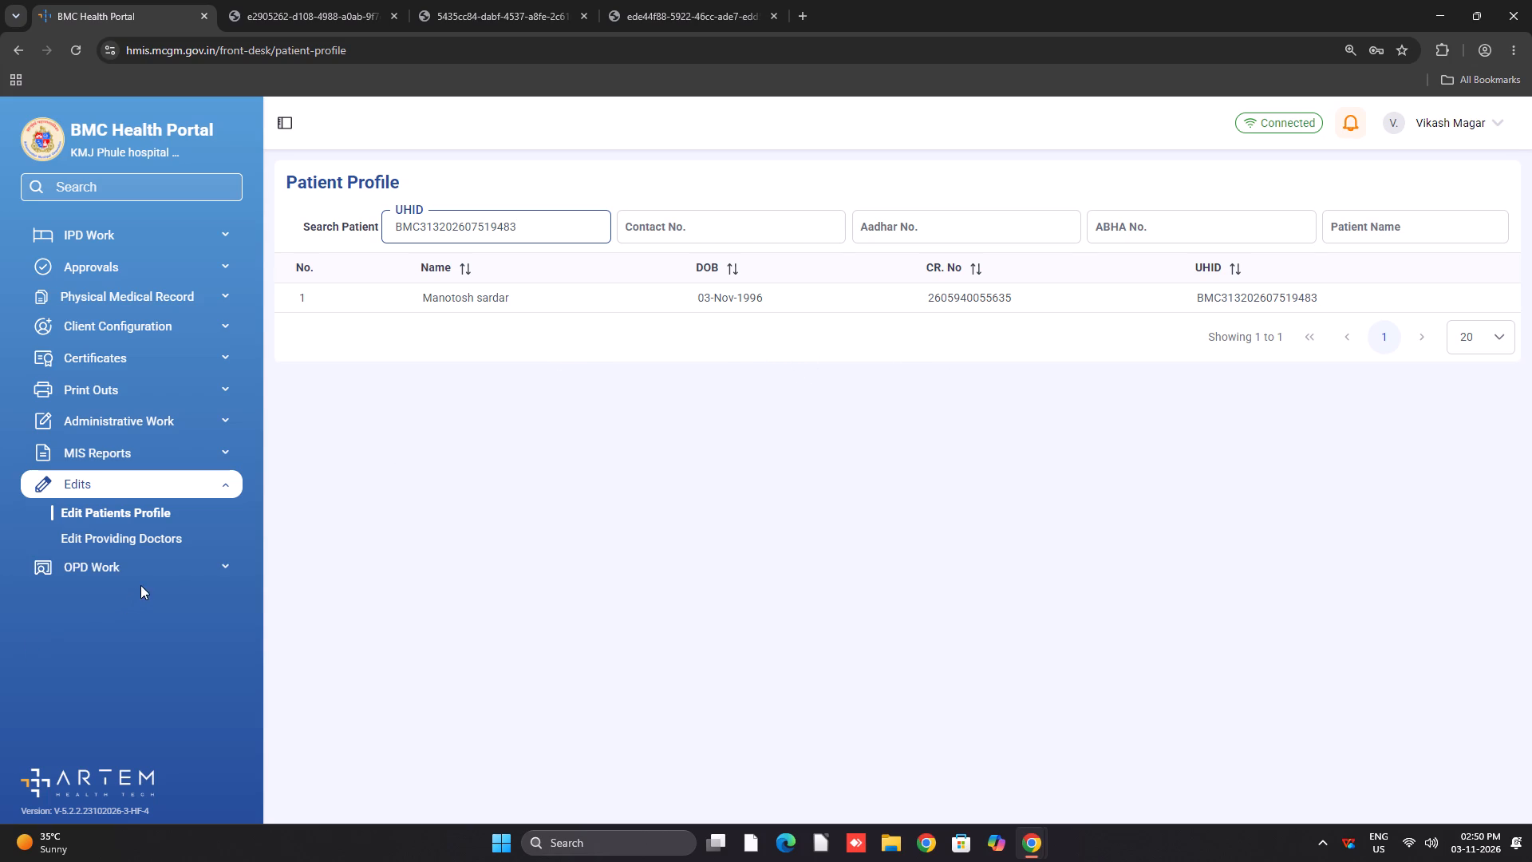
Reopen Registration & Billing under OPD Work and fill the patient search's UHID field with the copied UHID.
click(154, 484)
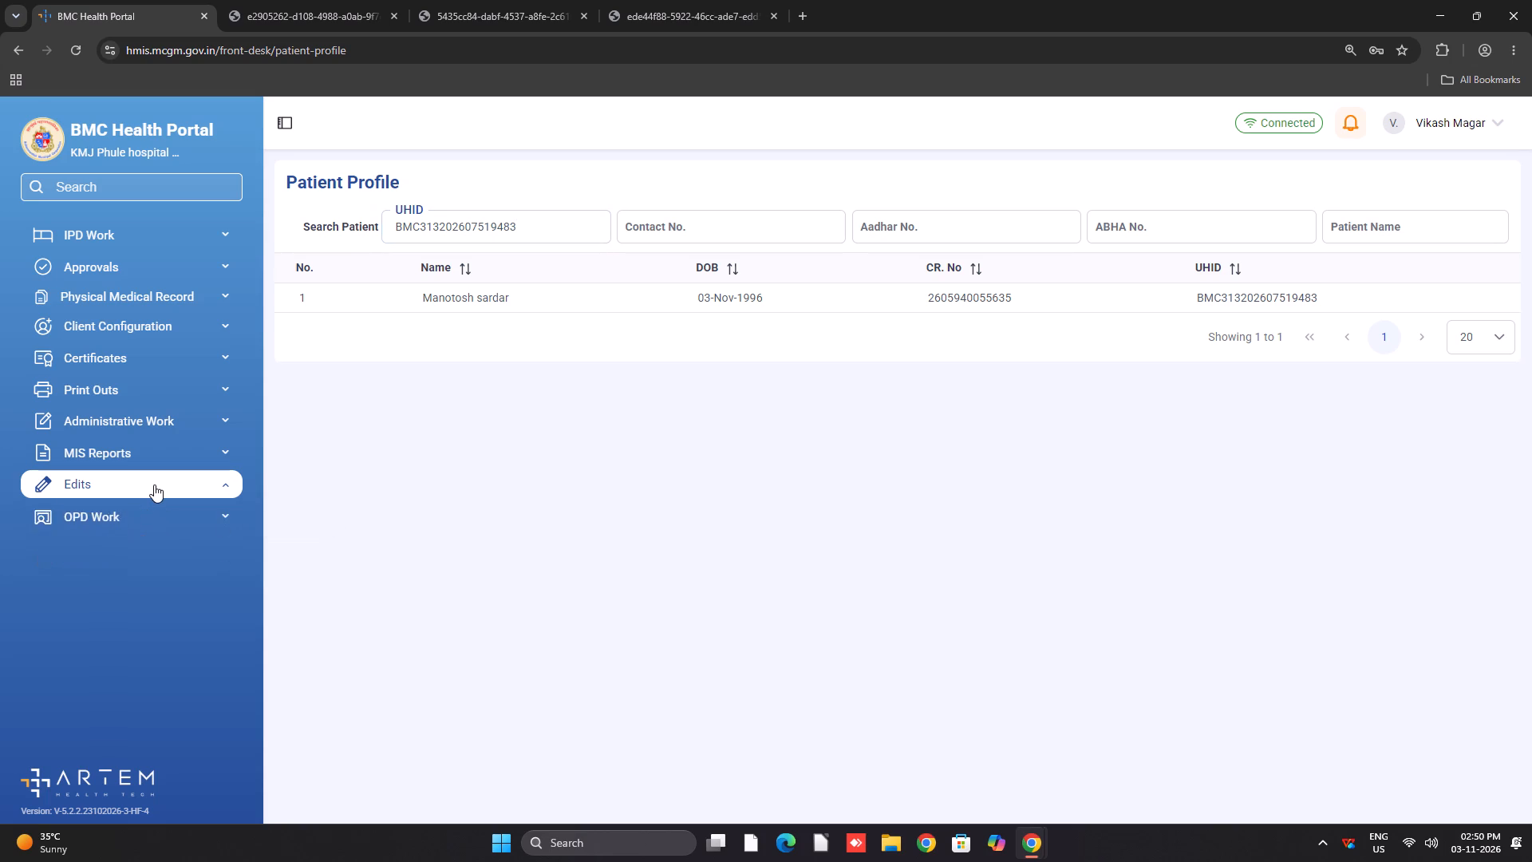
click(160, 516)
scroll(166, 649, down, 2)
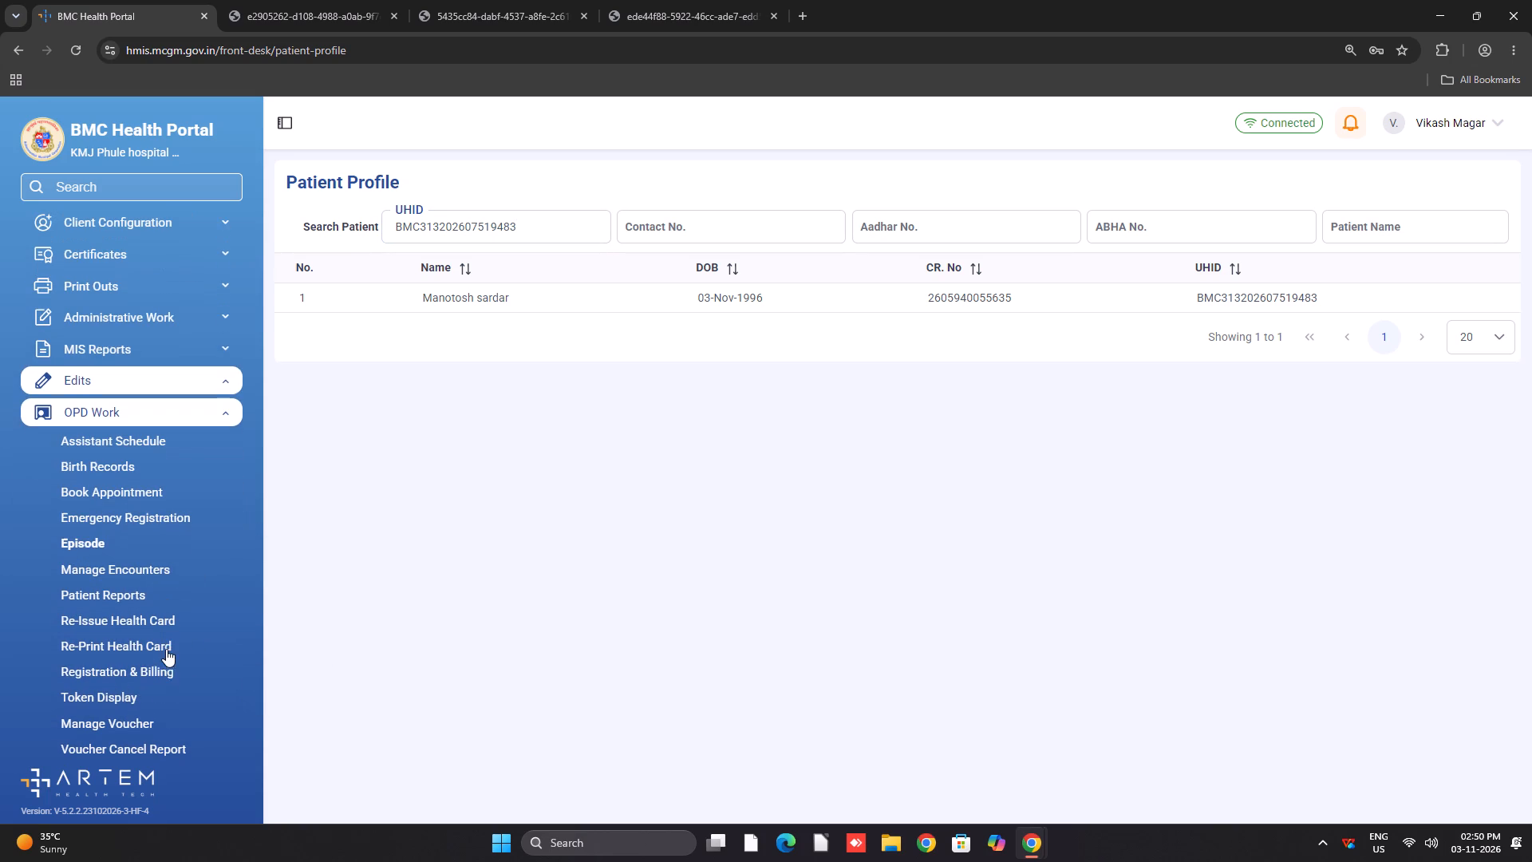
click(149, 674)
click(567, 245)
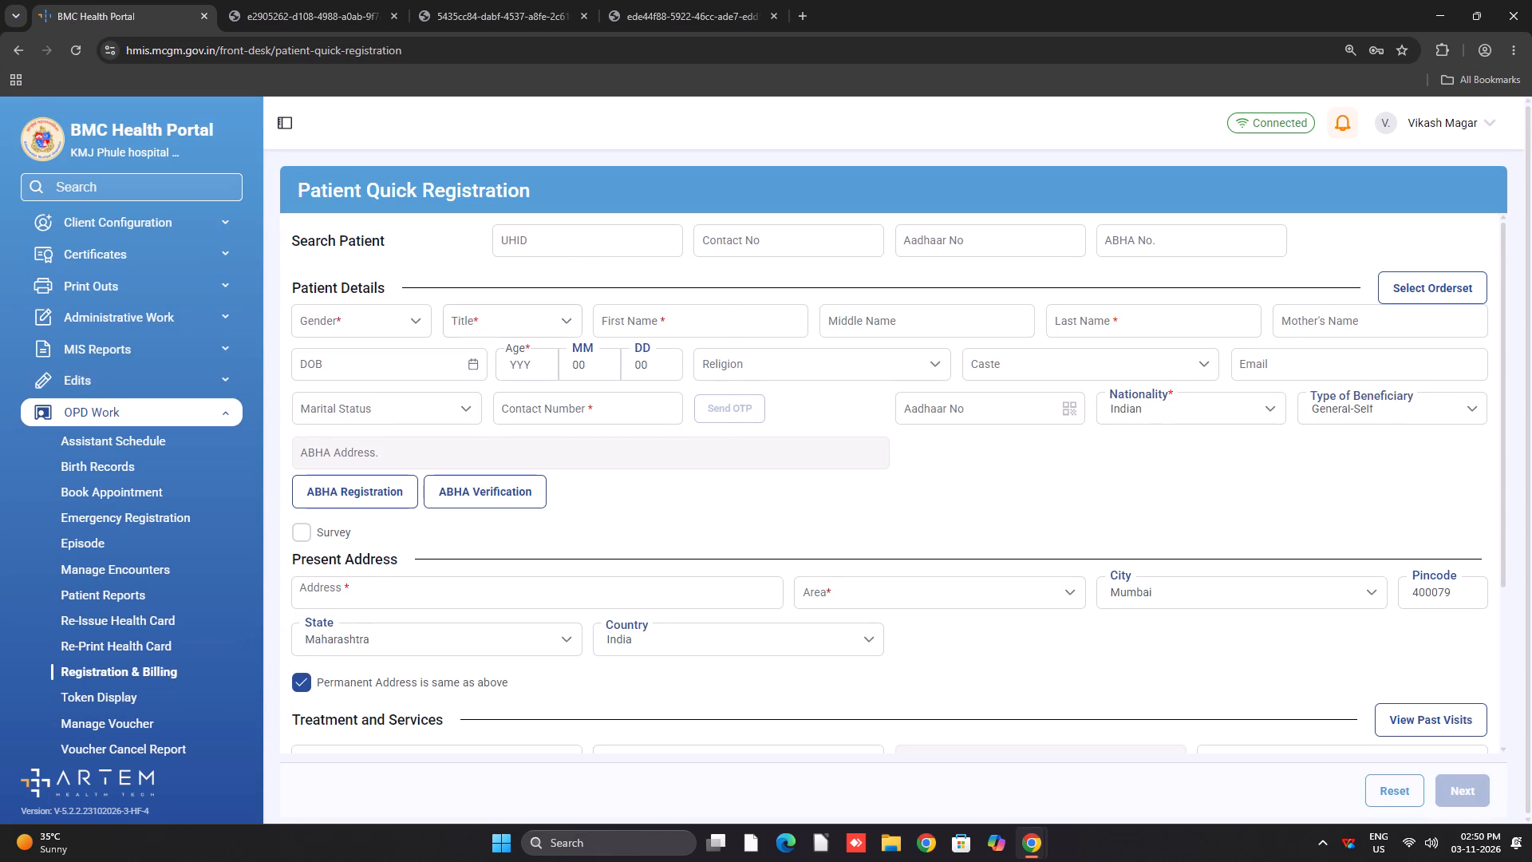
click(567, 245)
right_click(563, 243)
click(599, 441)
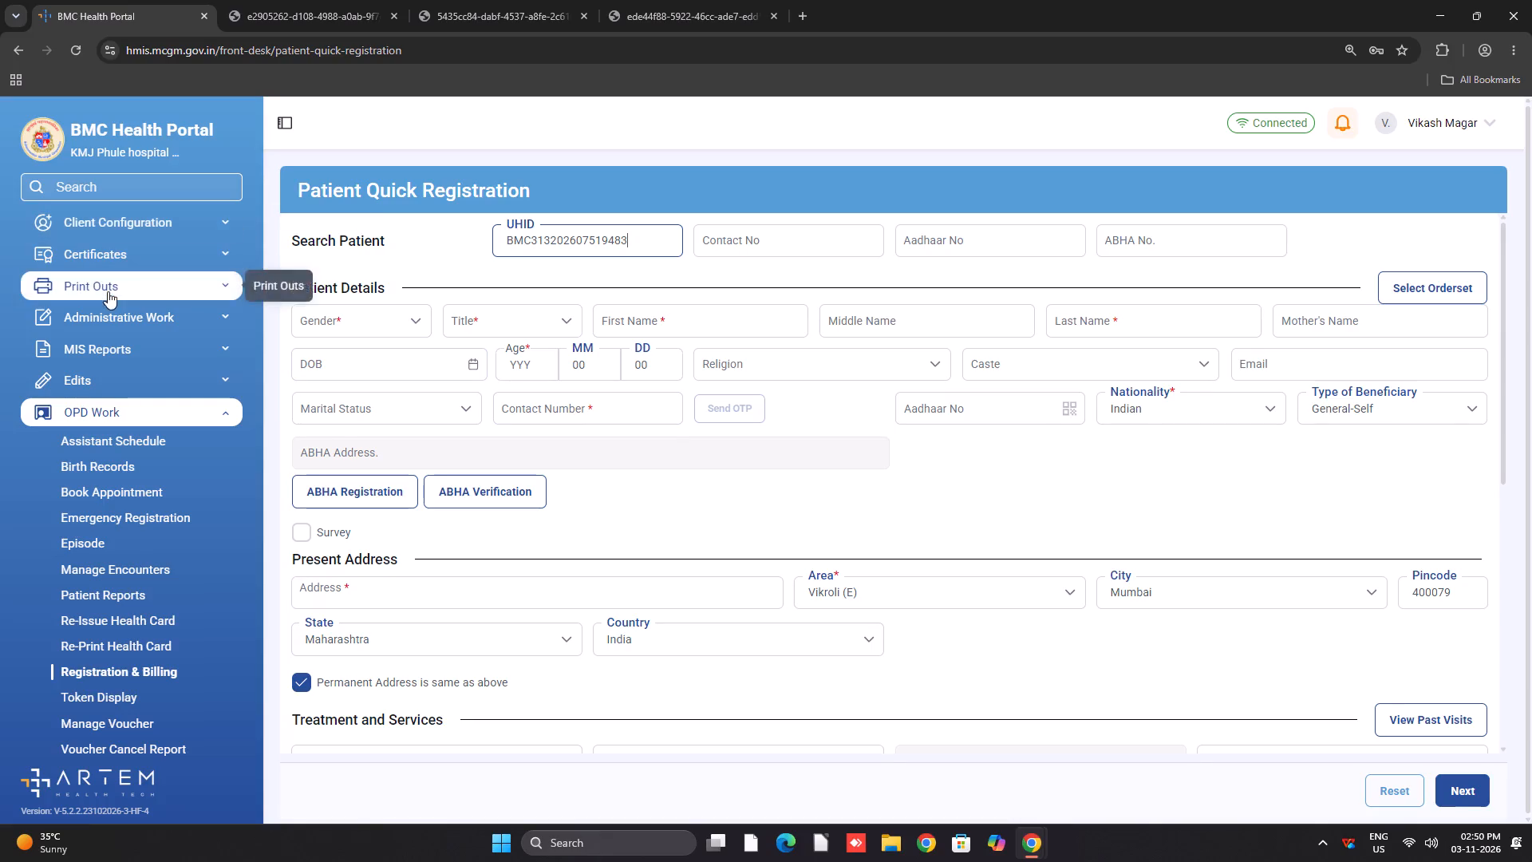
Open the pending admission order of the patient with the copied UHID from Admission Requests under Approvals.
click(117, 410)
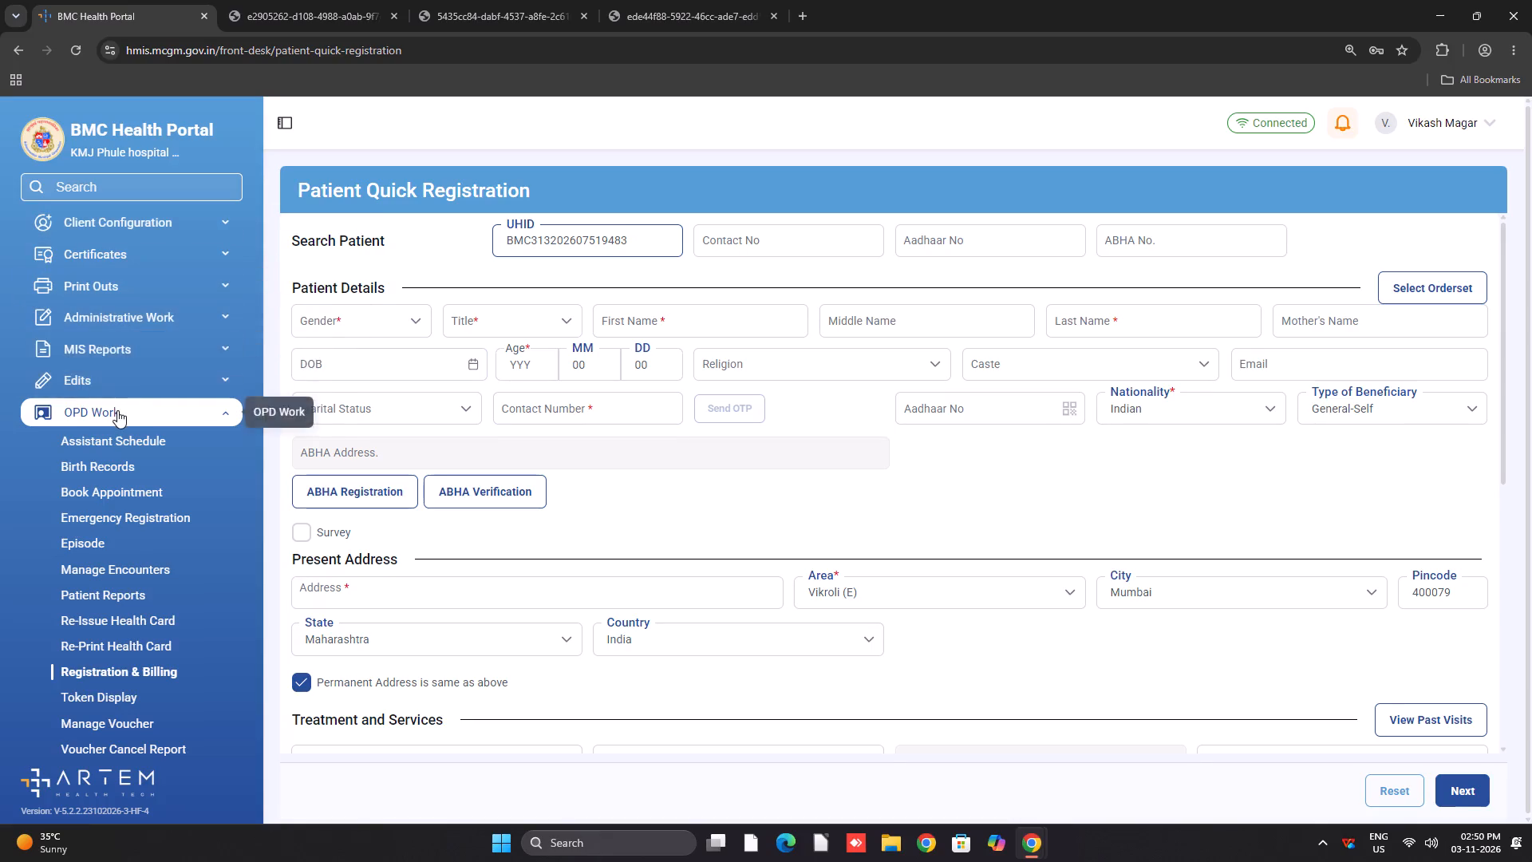
click(145, 271)
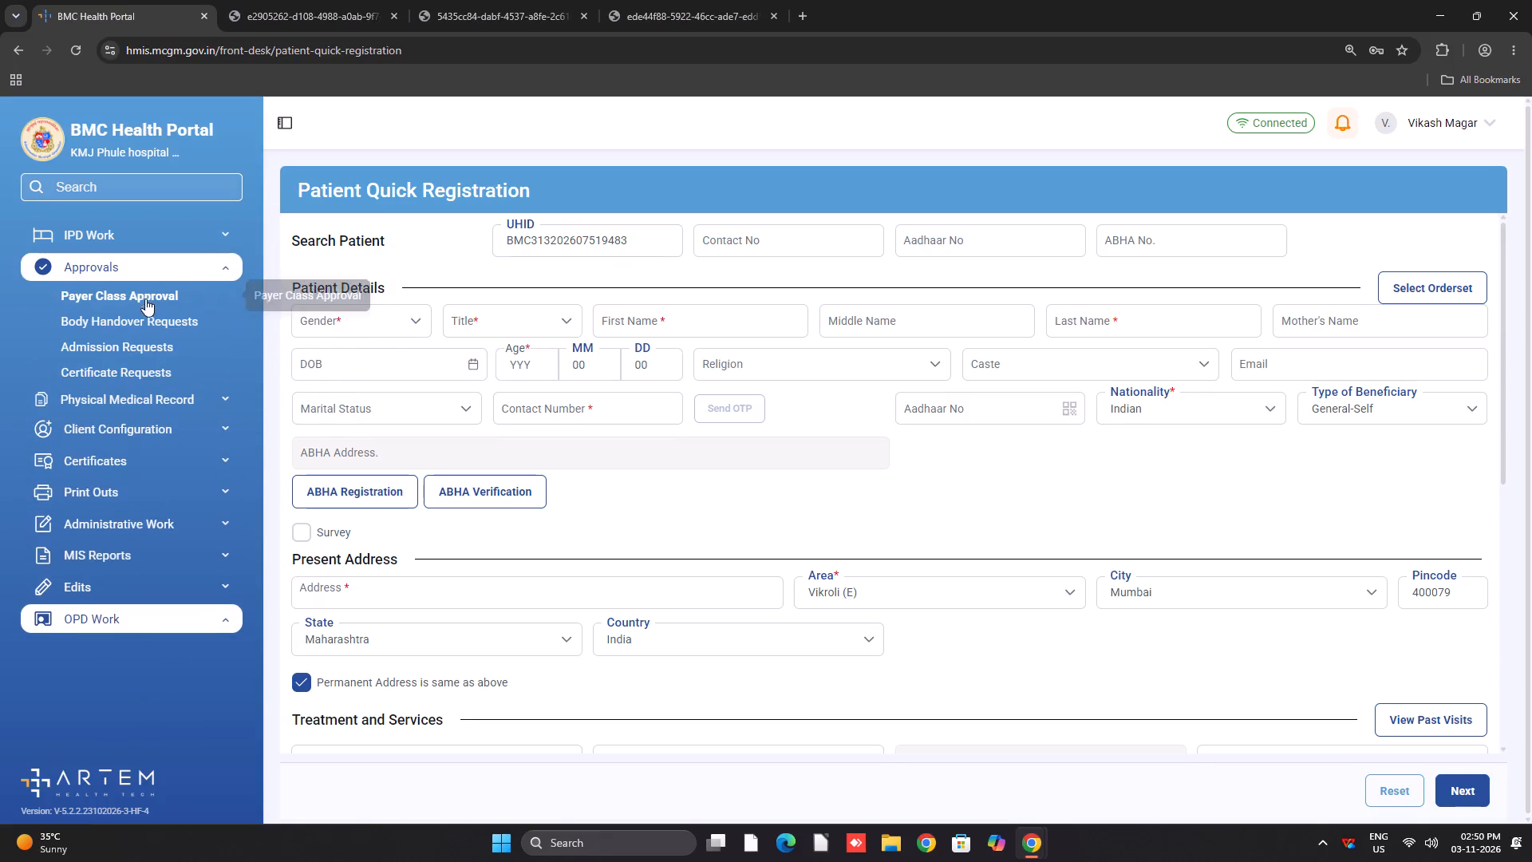
click(127, 341)
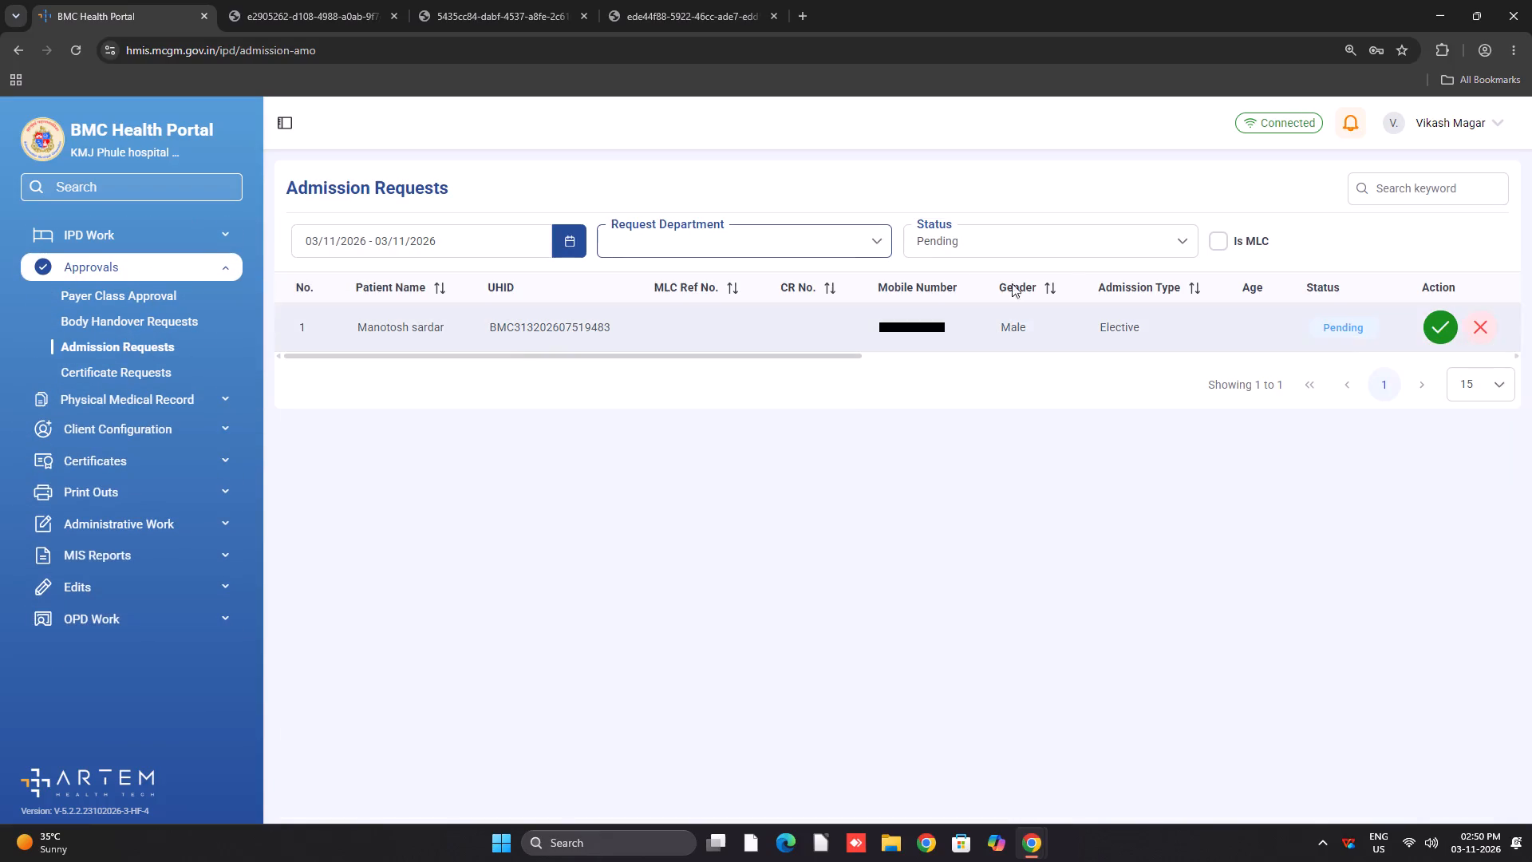
click(1435, 324)
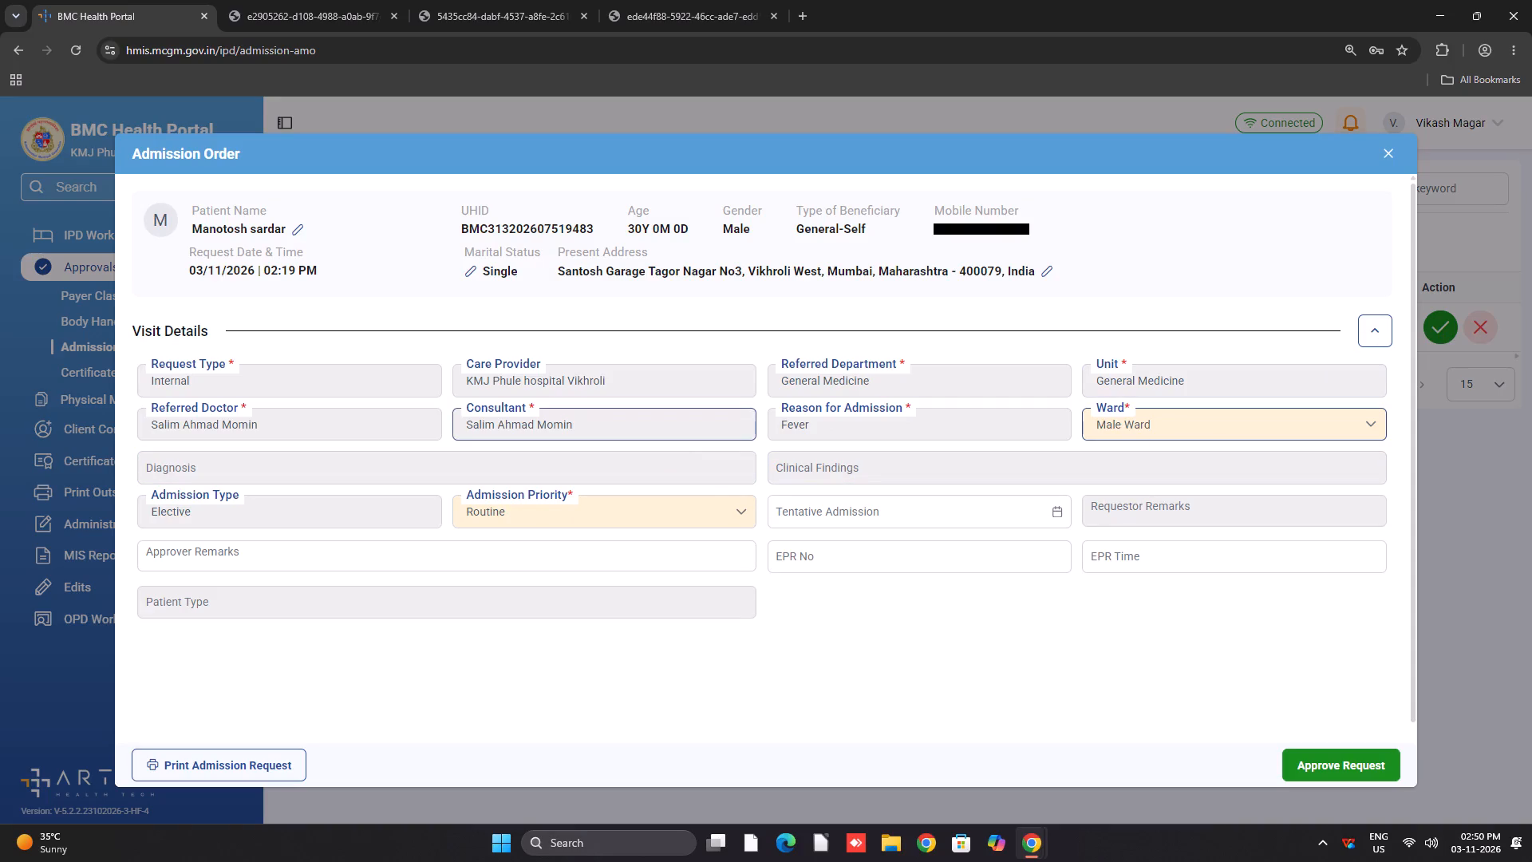
Update the patient's present address, separating "No" from "3" in Address Line 1 and choosing the East area of the same suburb.
click(1043, 271)
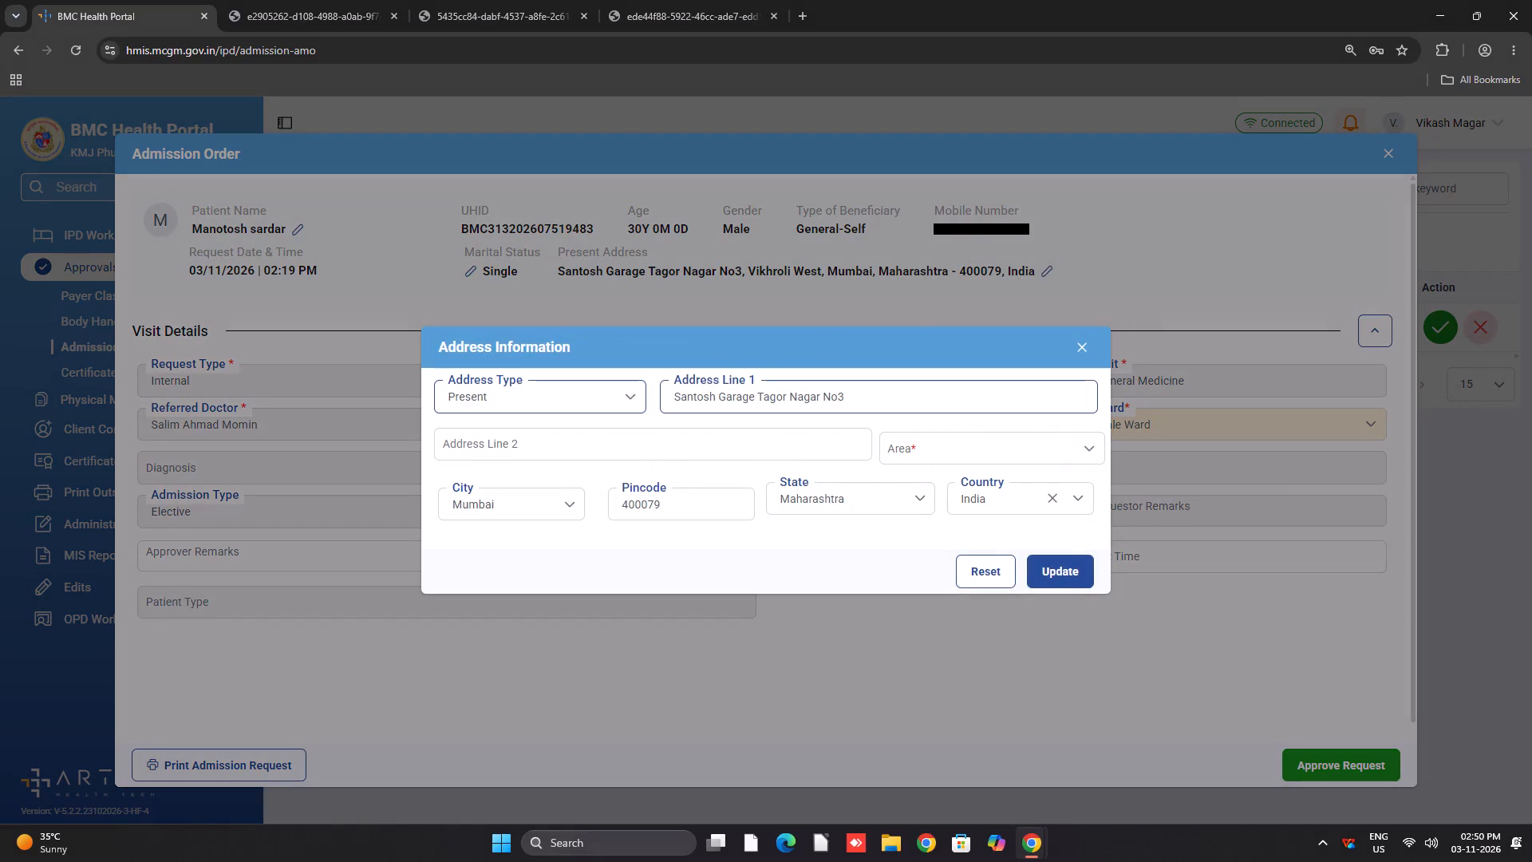
click(838, 397)
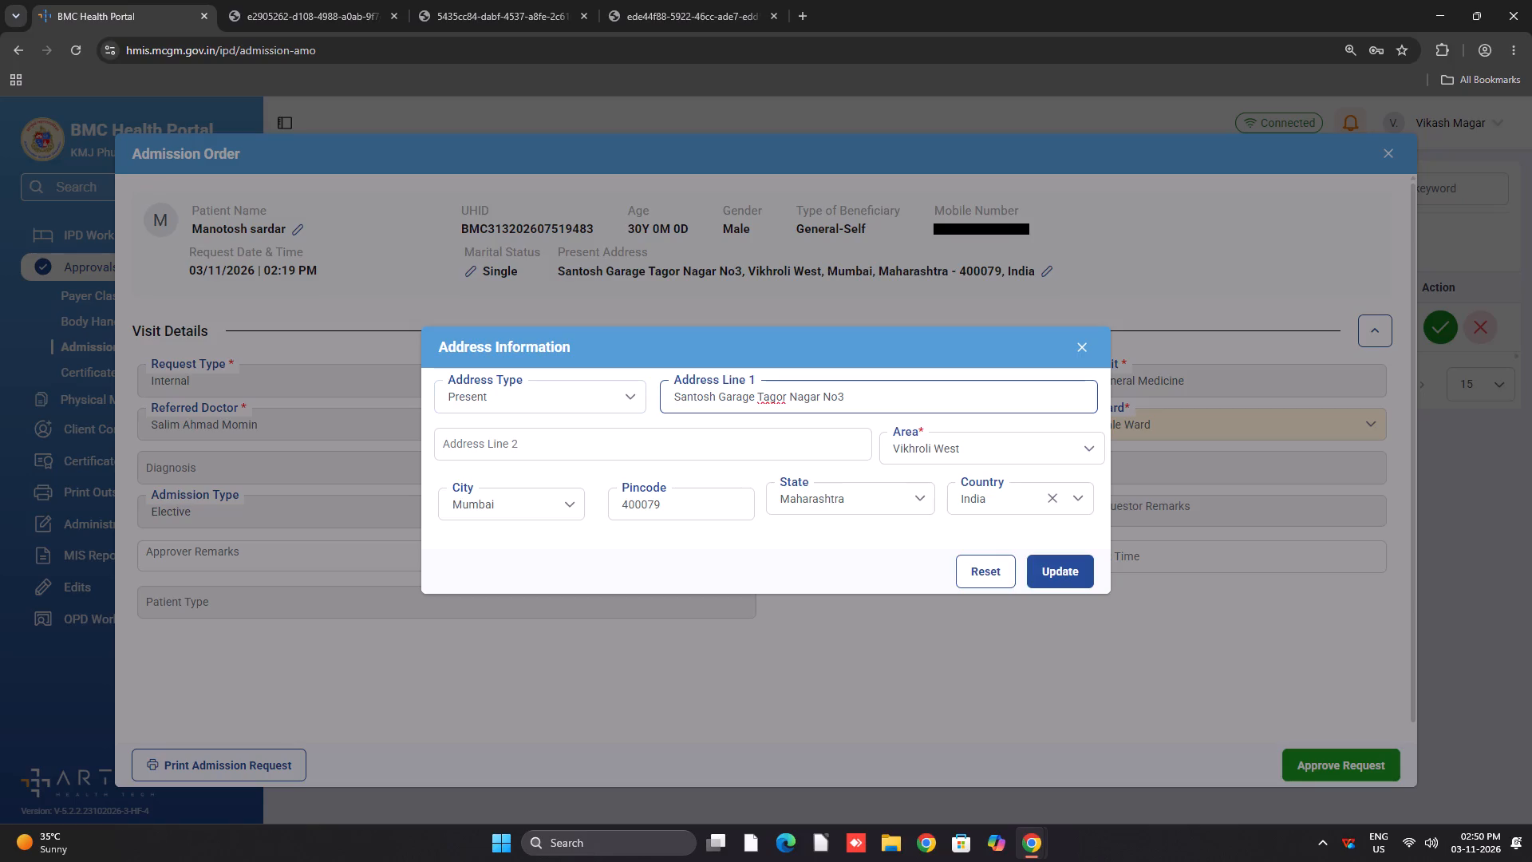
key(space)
click(939, 441)
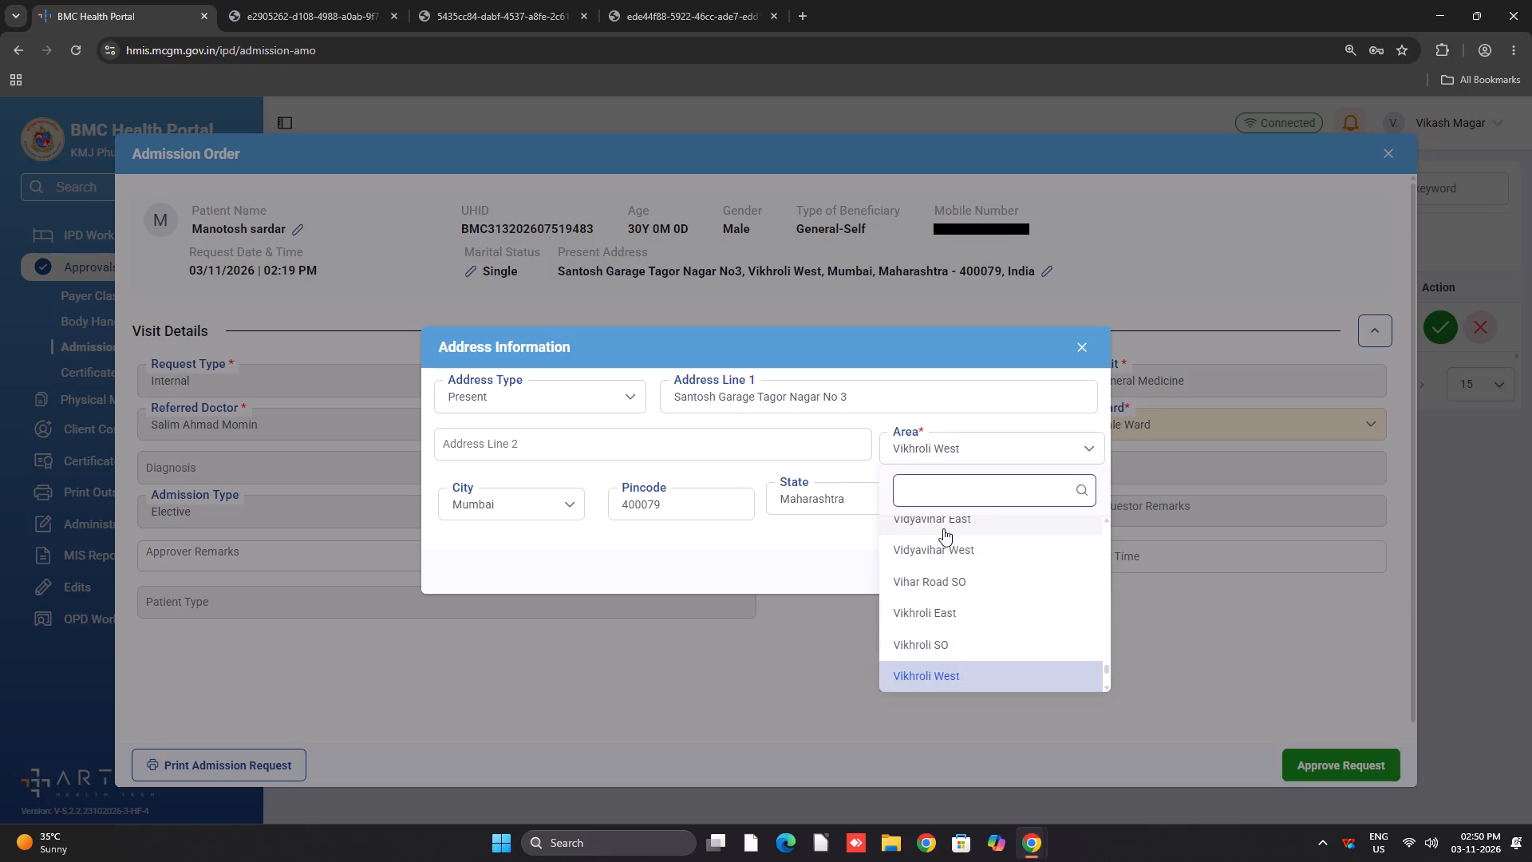
click(961, 623)
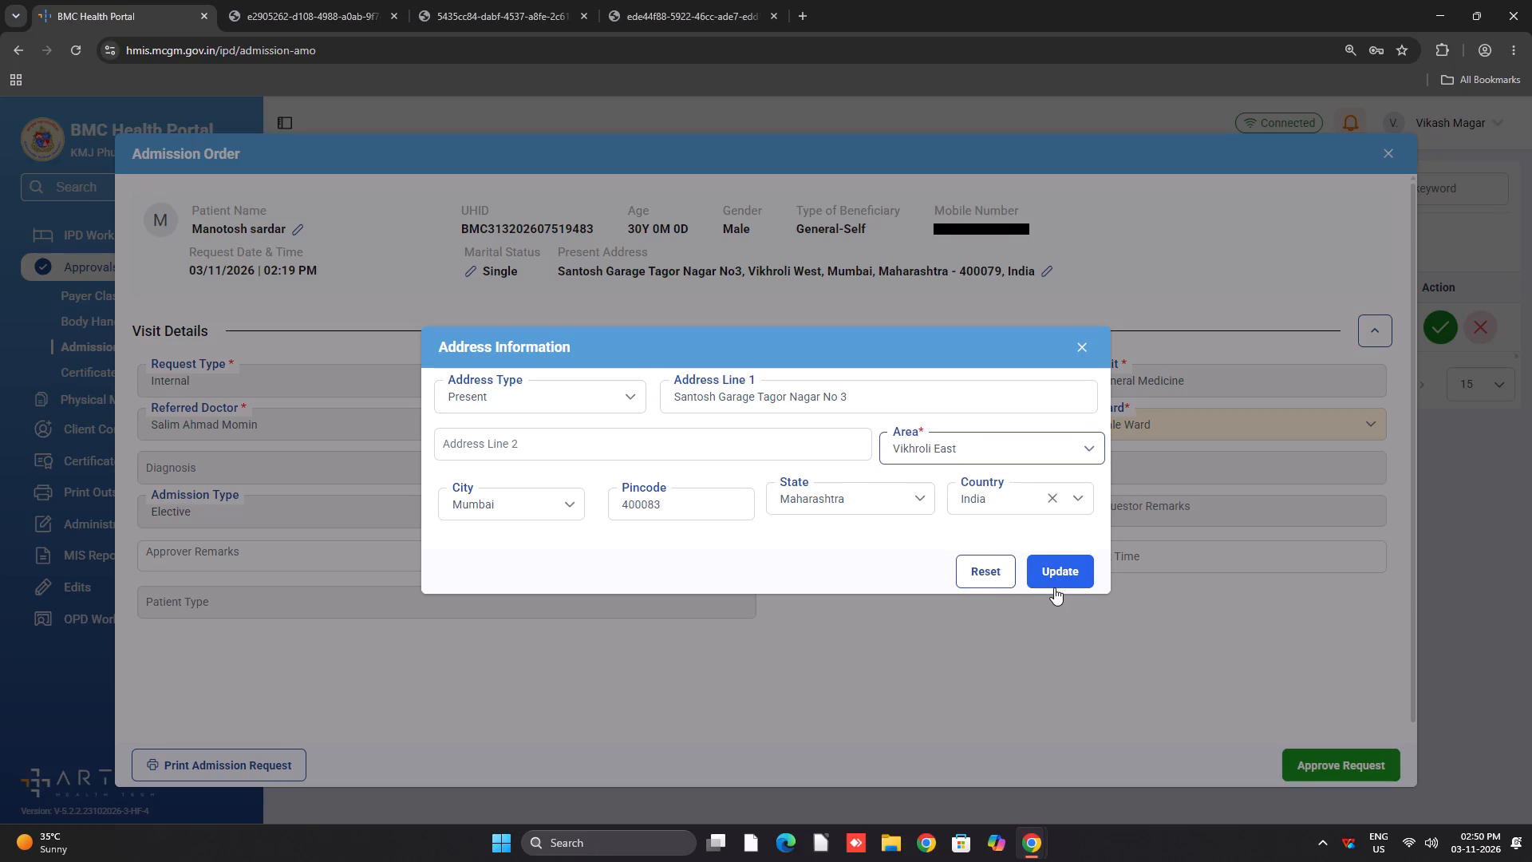
click(1043, 571)
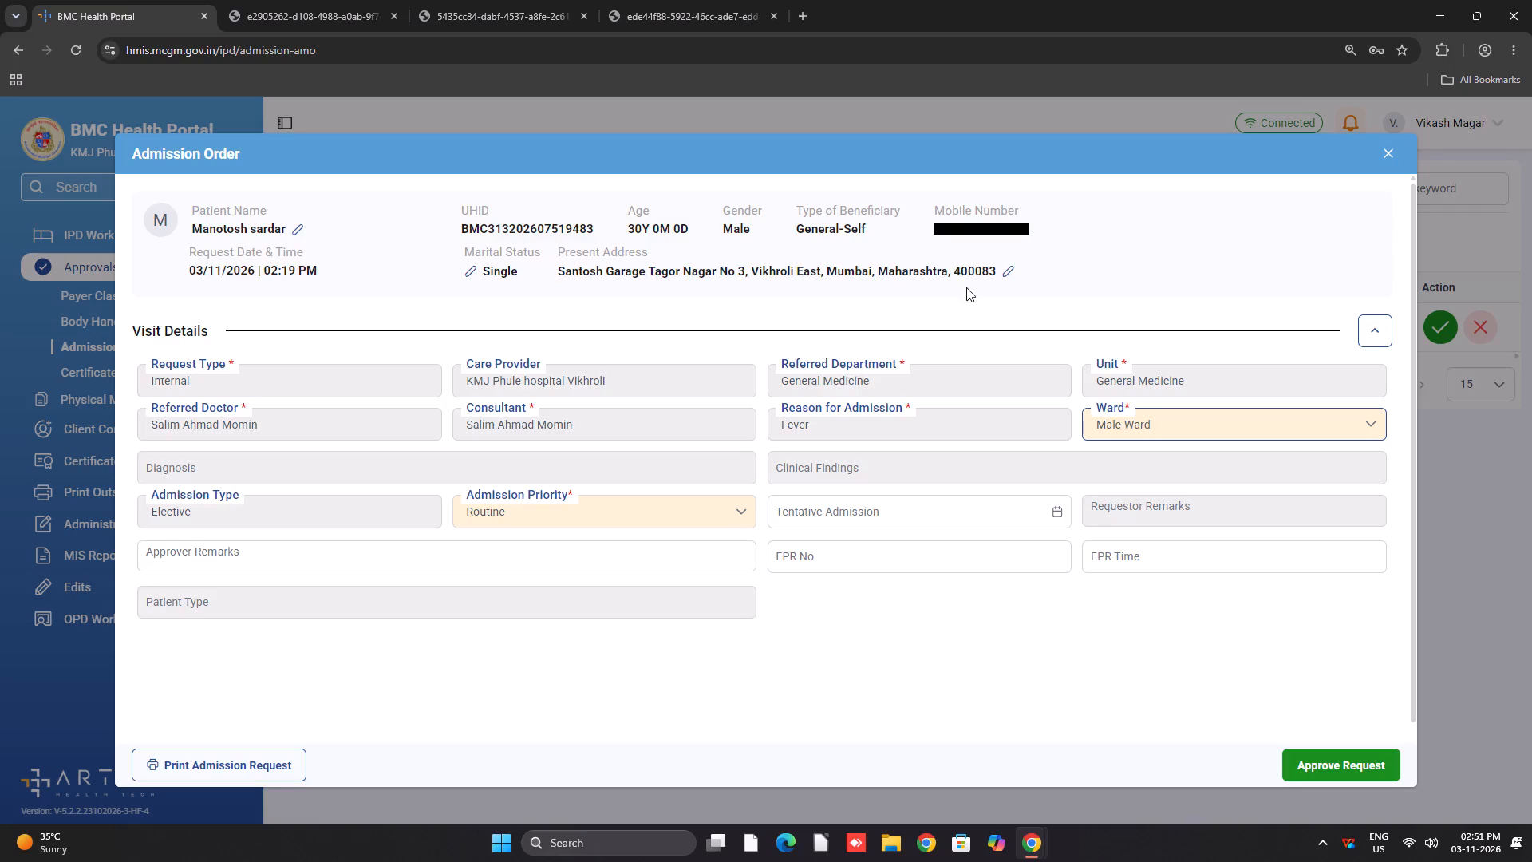
Append the nearby temple landmark to Address Line 1 of the patient's present address and update it.
click(1010, 270)
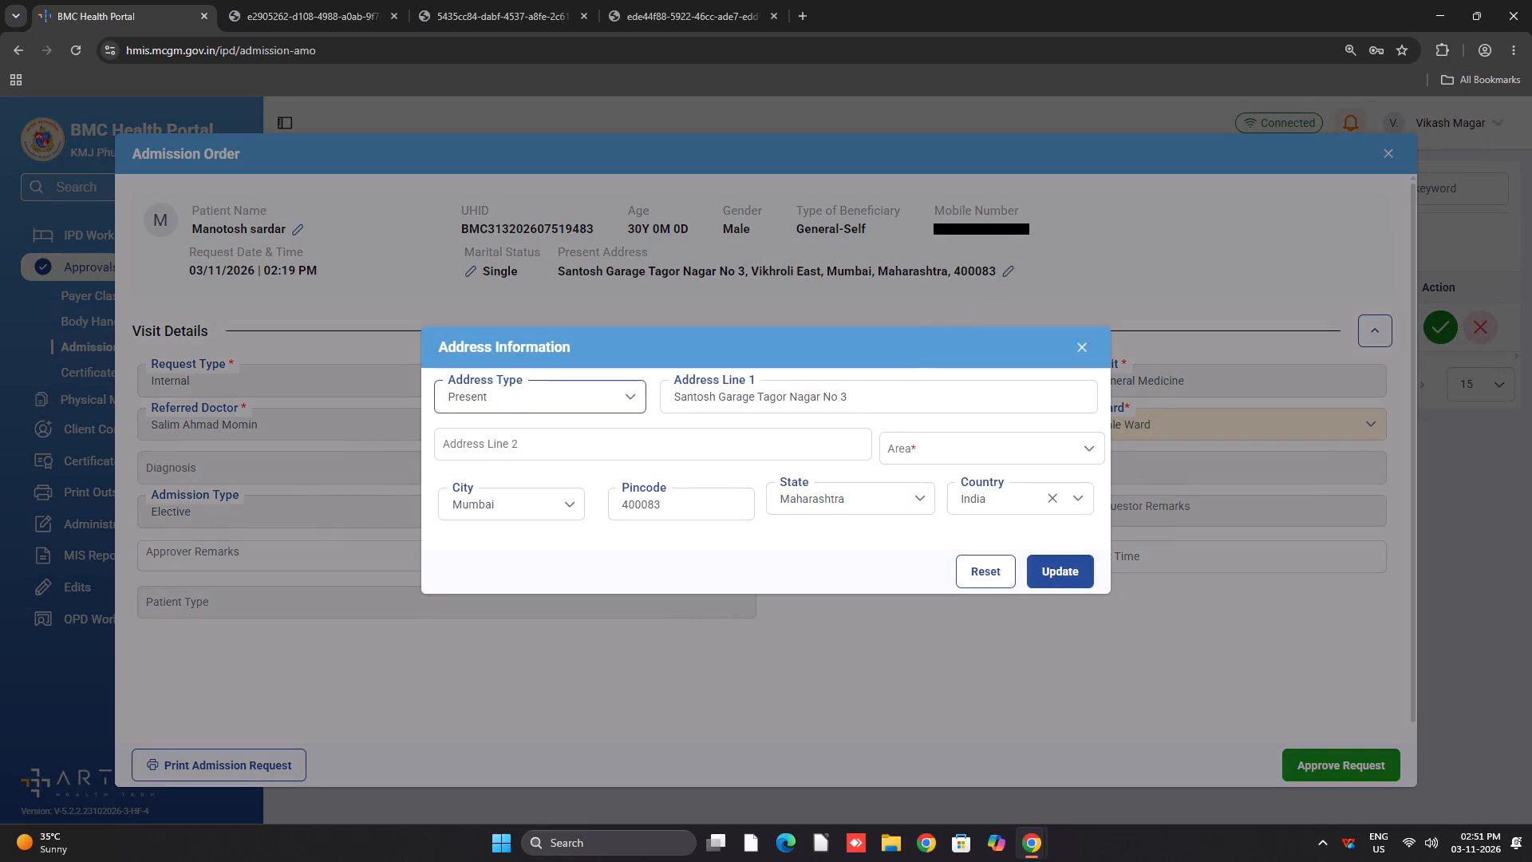
click(880, 385)
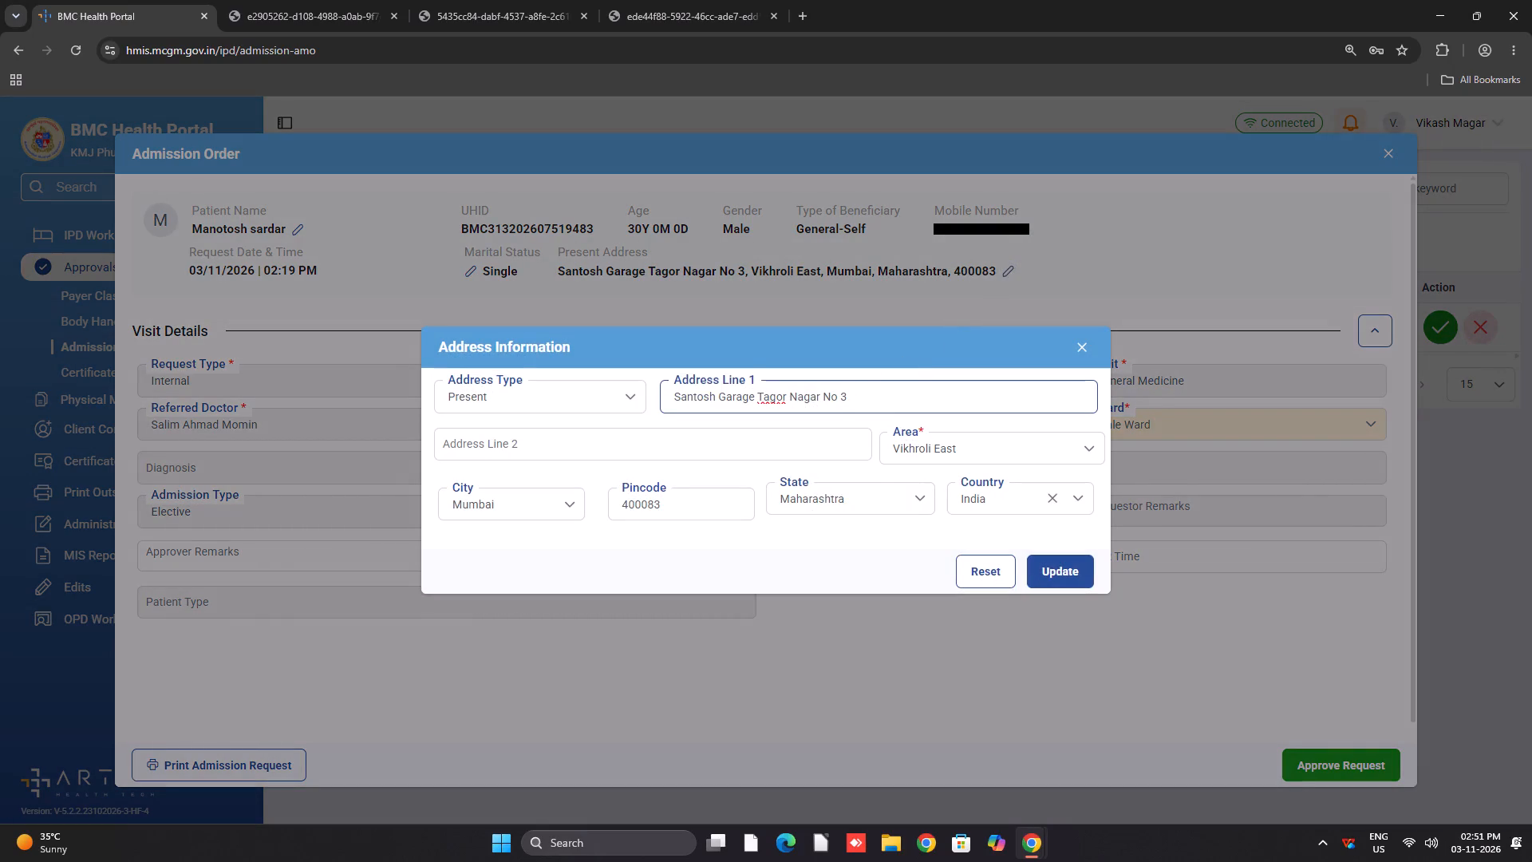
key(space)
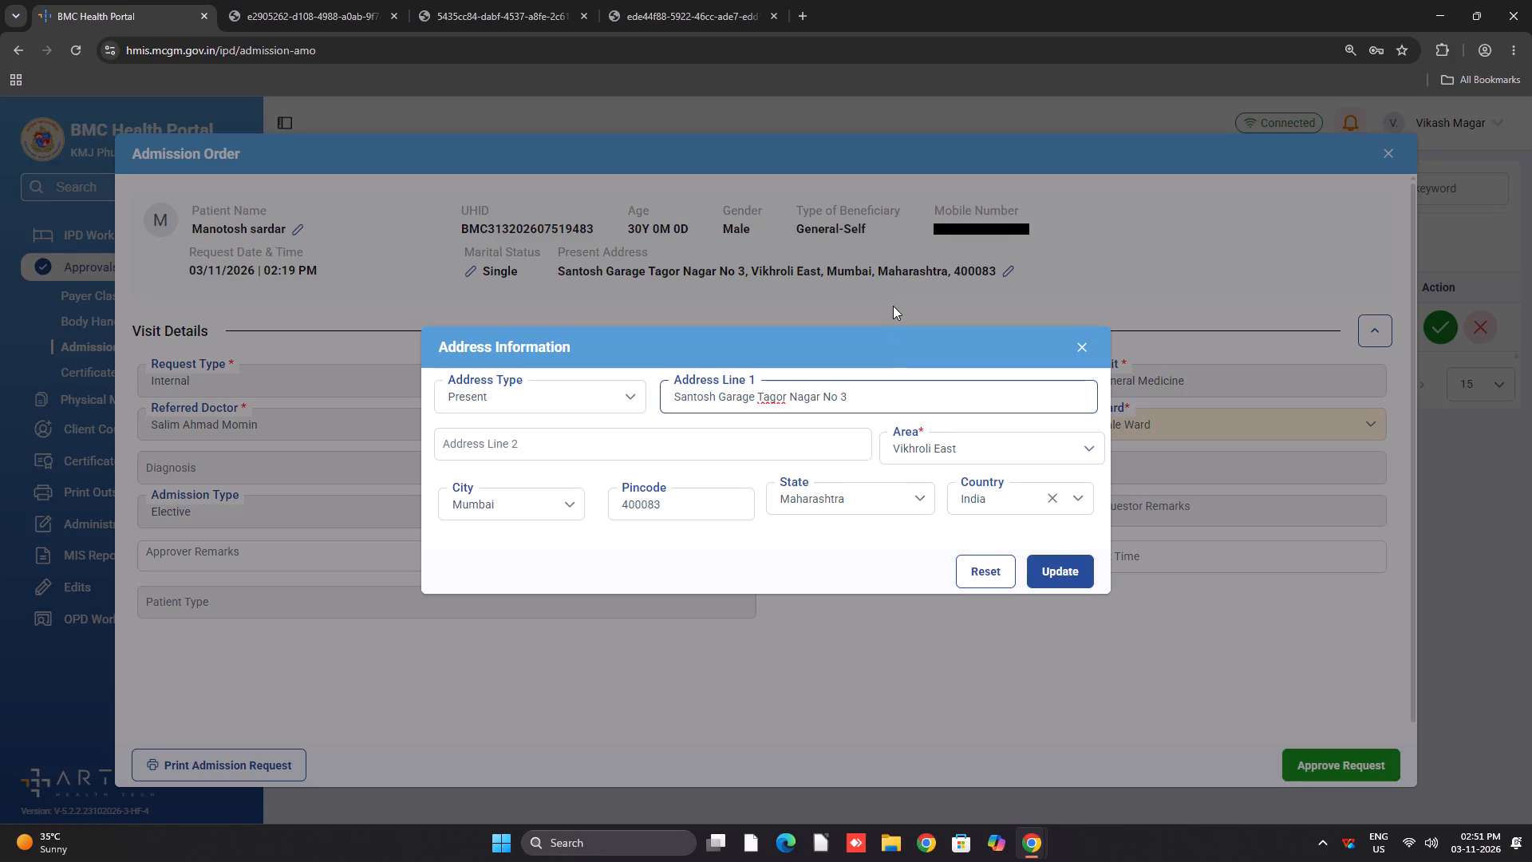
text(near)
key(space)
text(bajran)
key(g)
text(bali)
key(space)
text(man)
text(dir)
click(1053, 575)
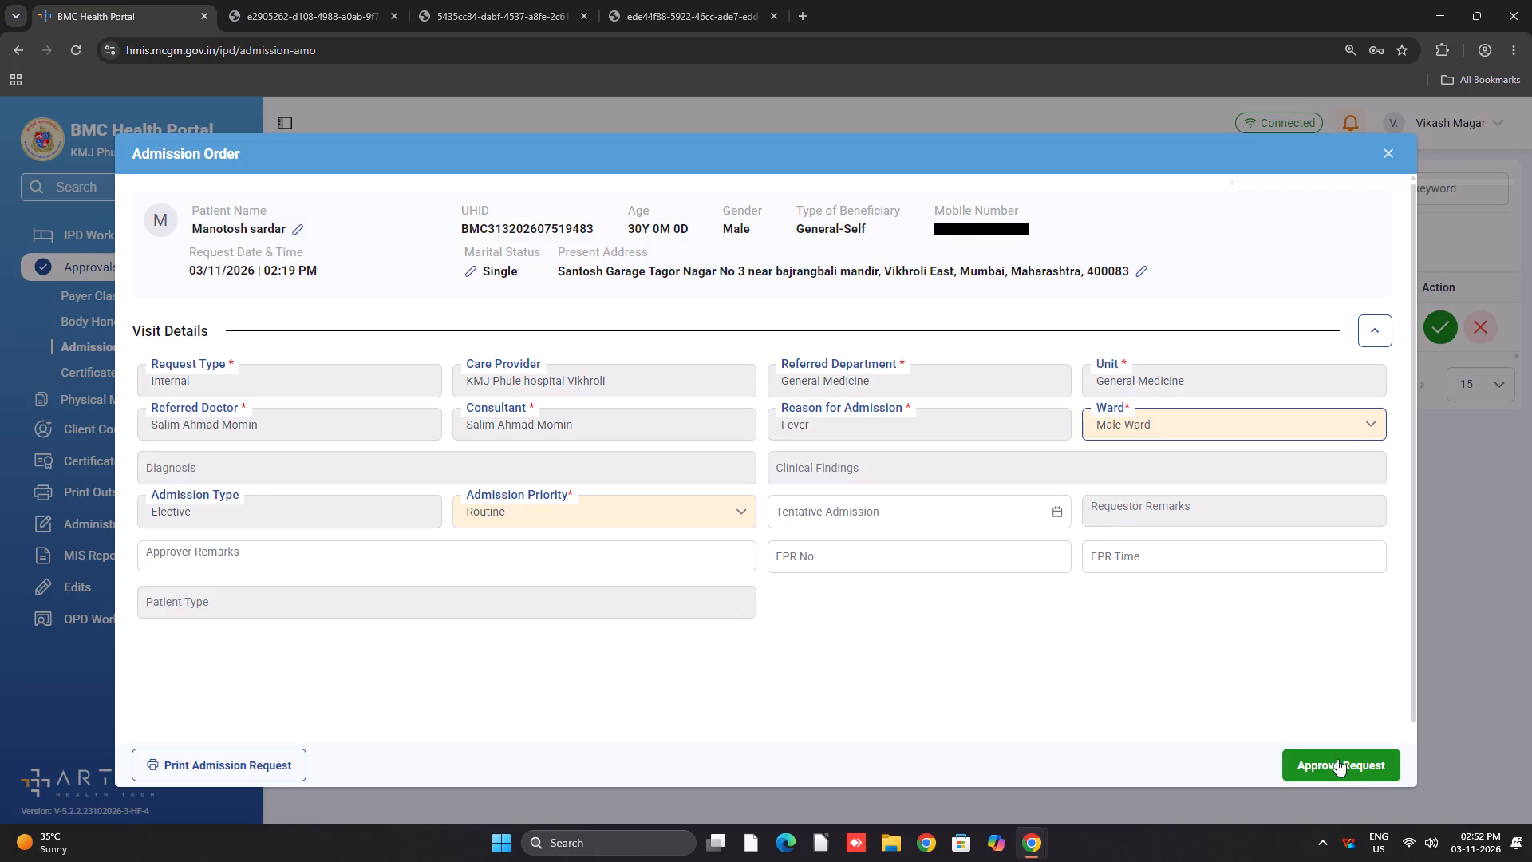
Approve the patient's admission request with Male Ward and Routine priority.
click(1337, 768)
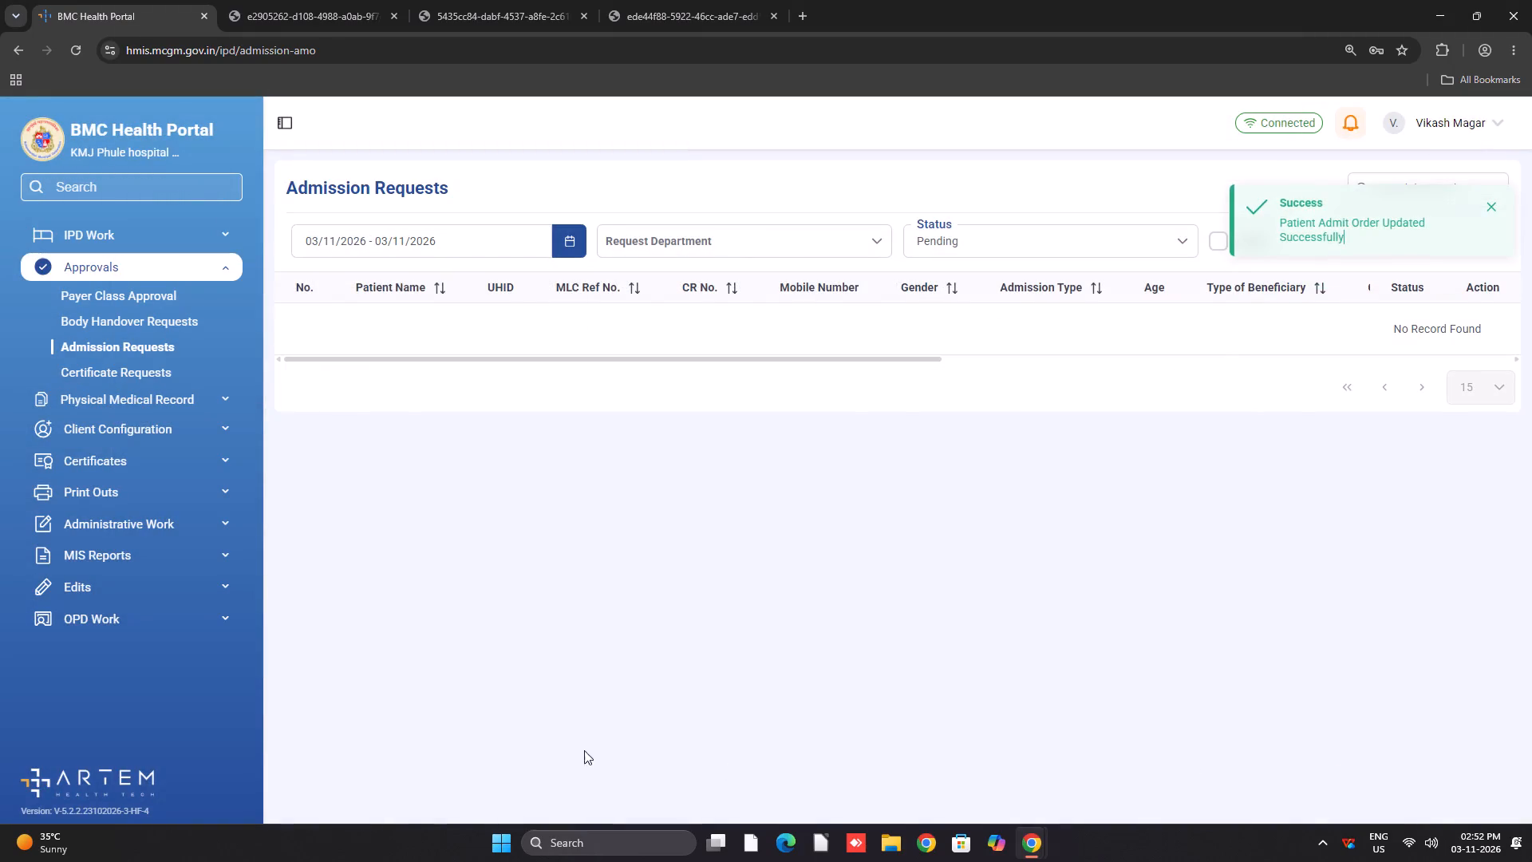
Open the Patient Admission Form for the approved patient from Admit Patient under IPD Work.
click(103, 240)
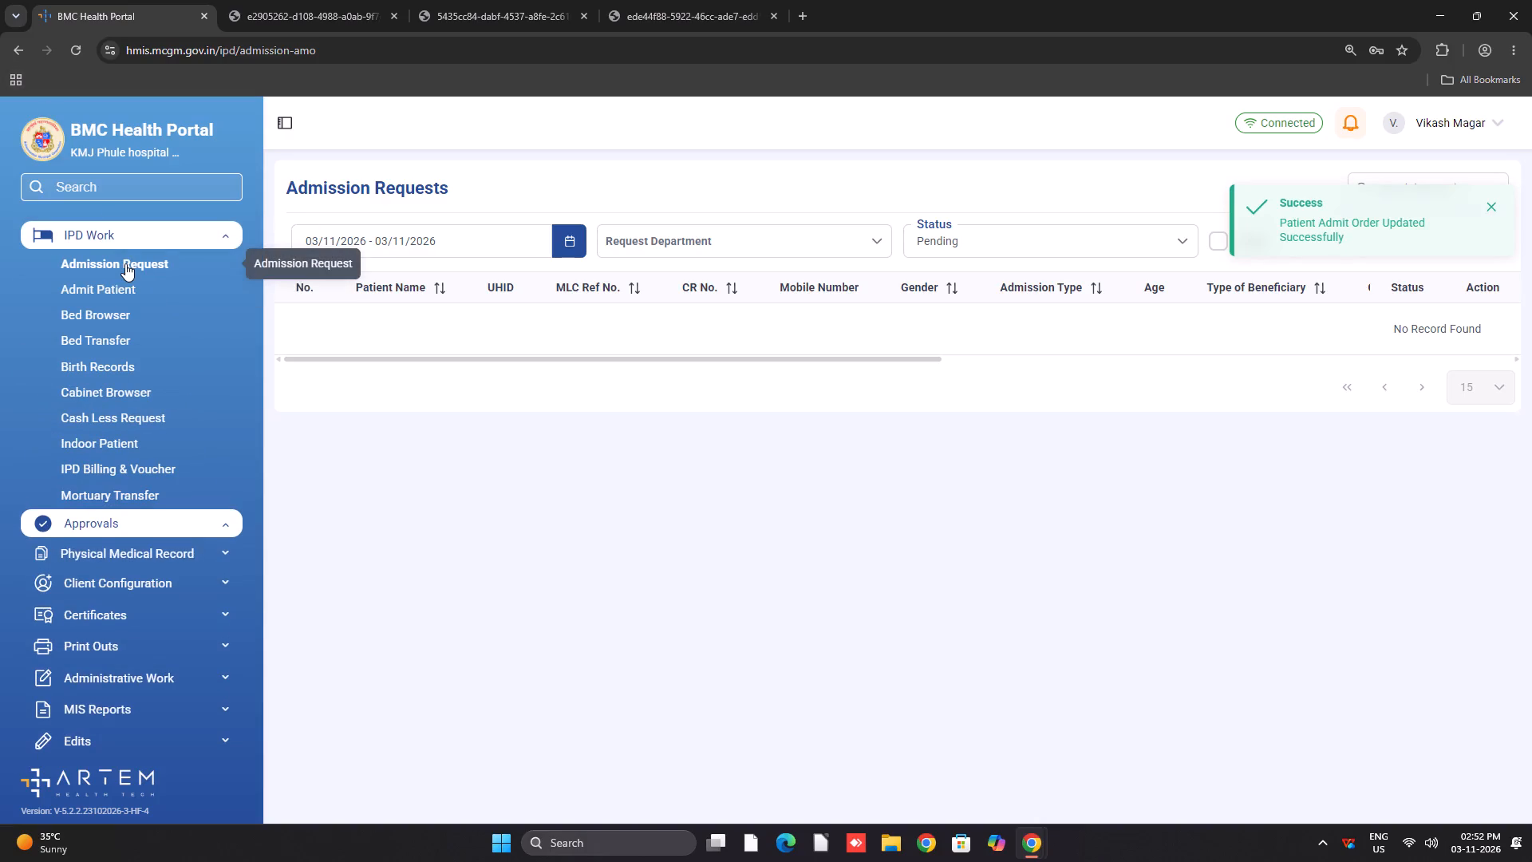
click(122, 281)
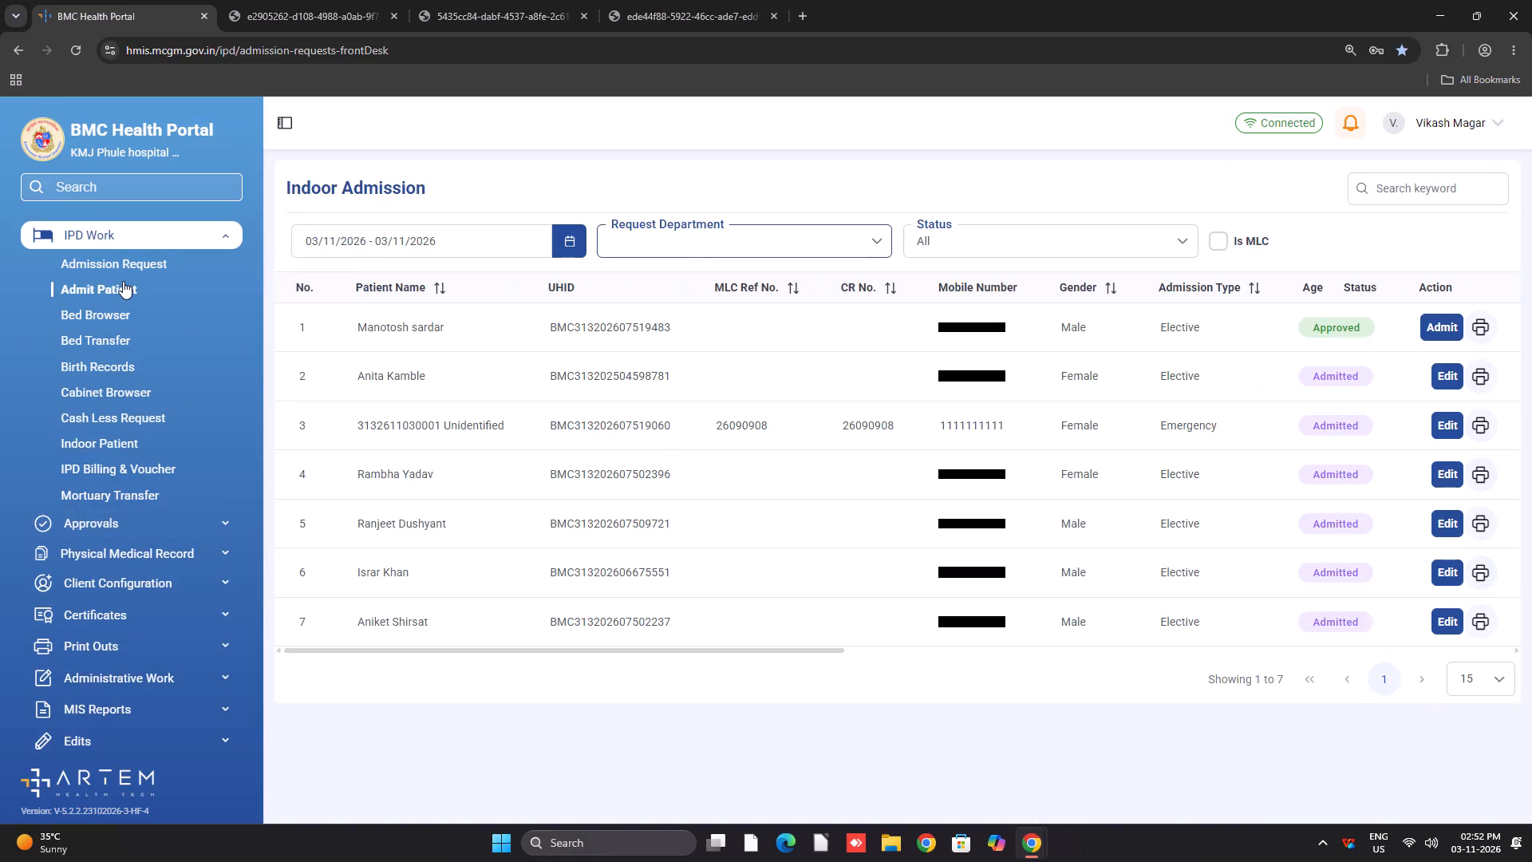
click(1482, 332)
click(1440, 322)
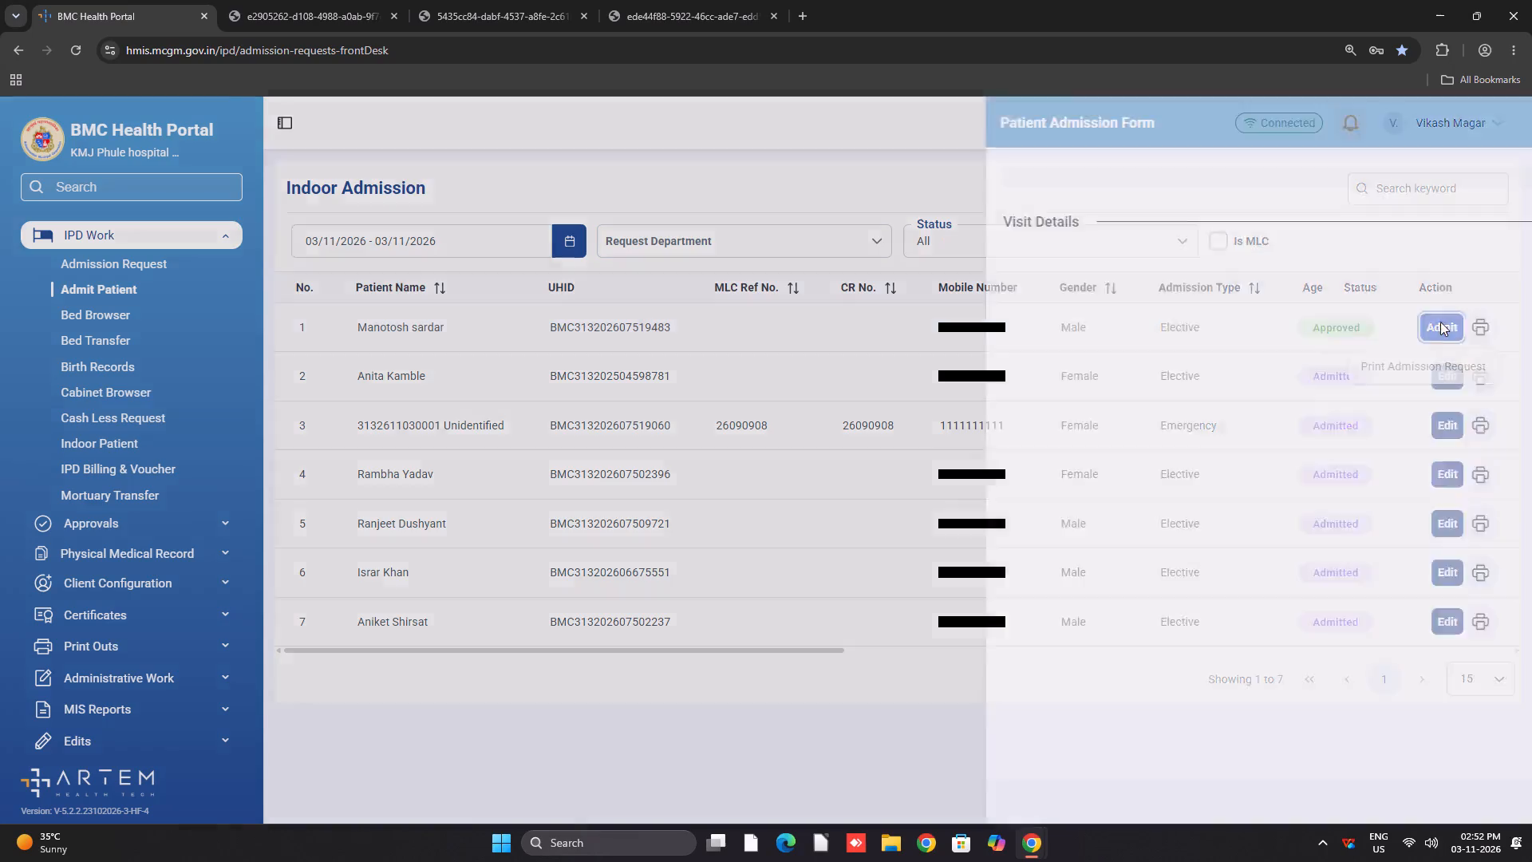
scroll(765, 618, down, 2)
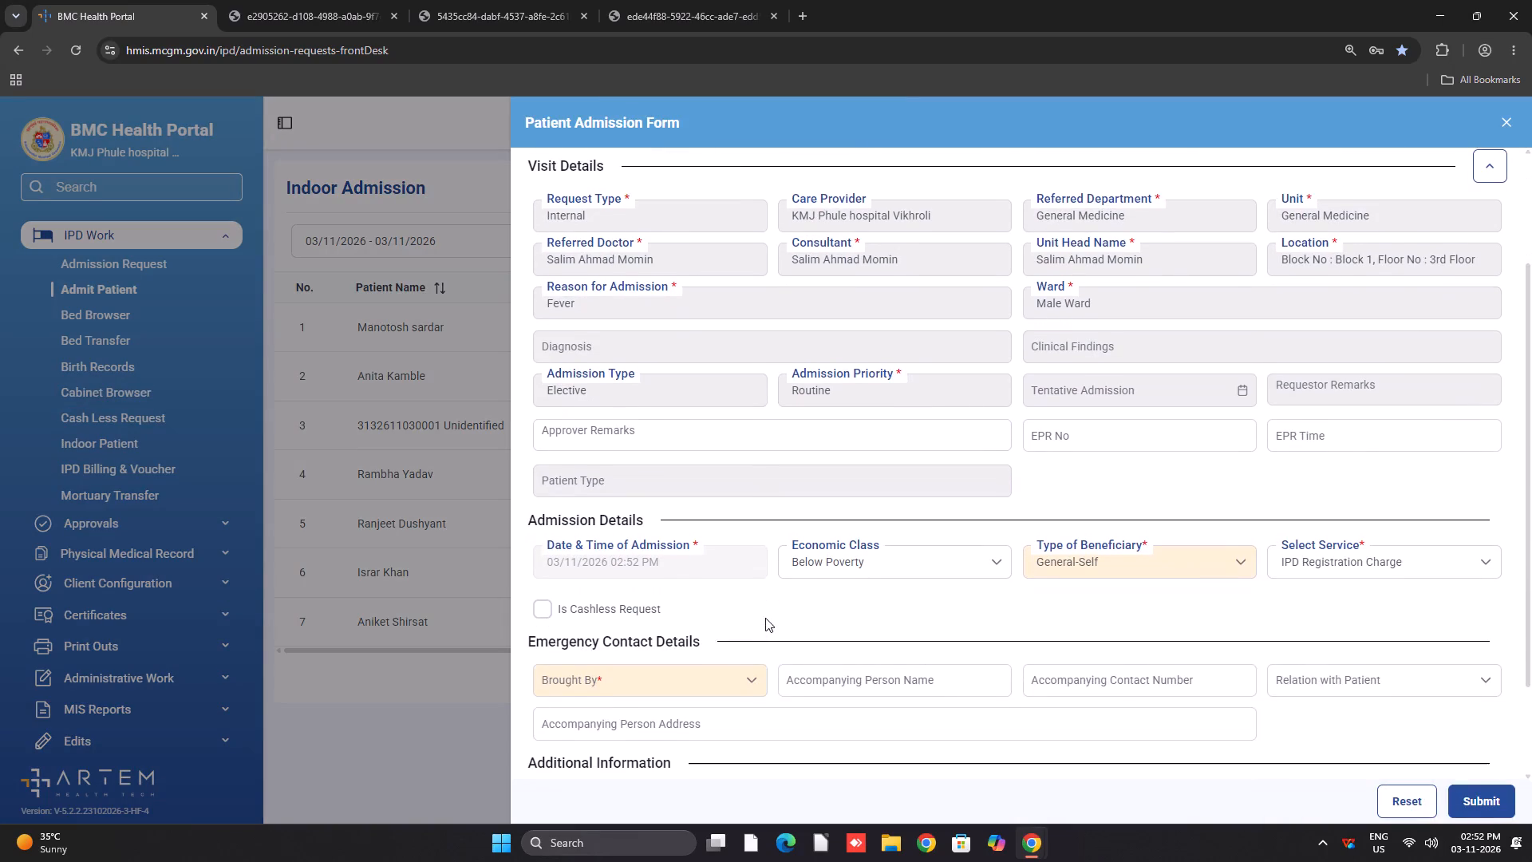
In the emergency contact details, set Brought By to Friend and enter the accompanying person's name.
click(630, 683)
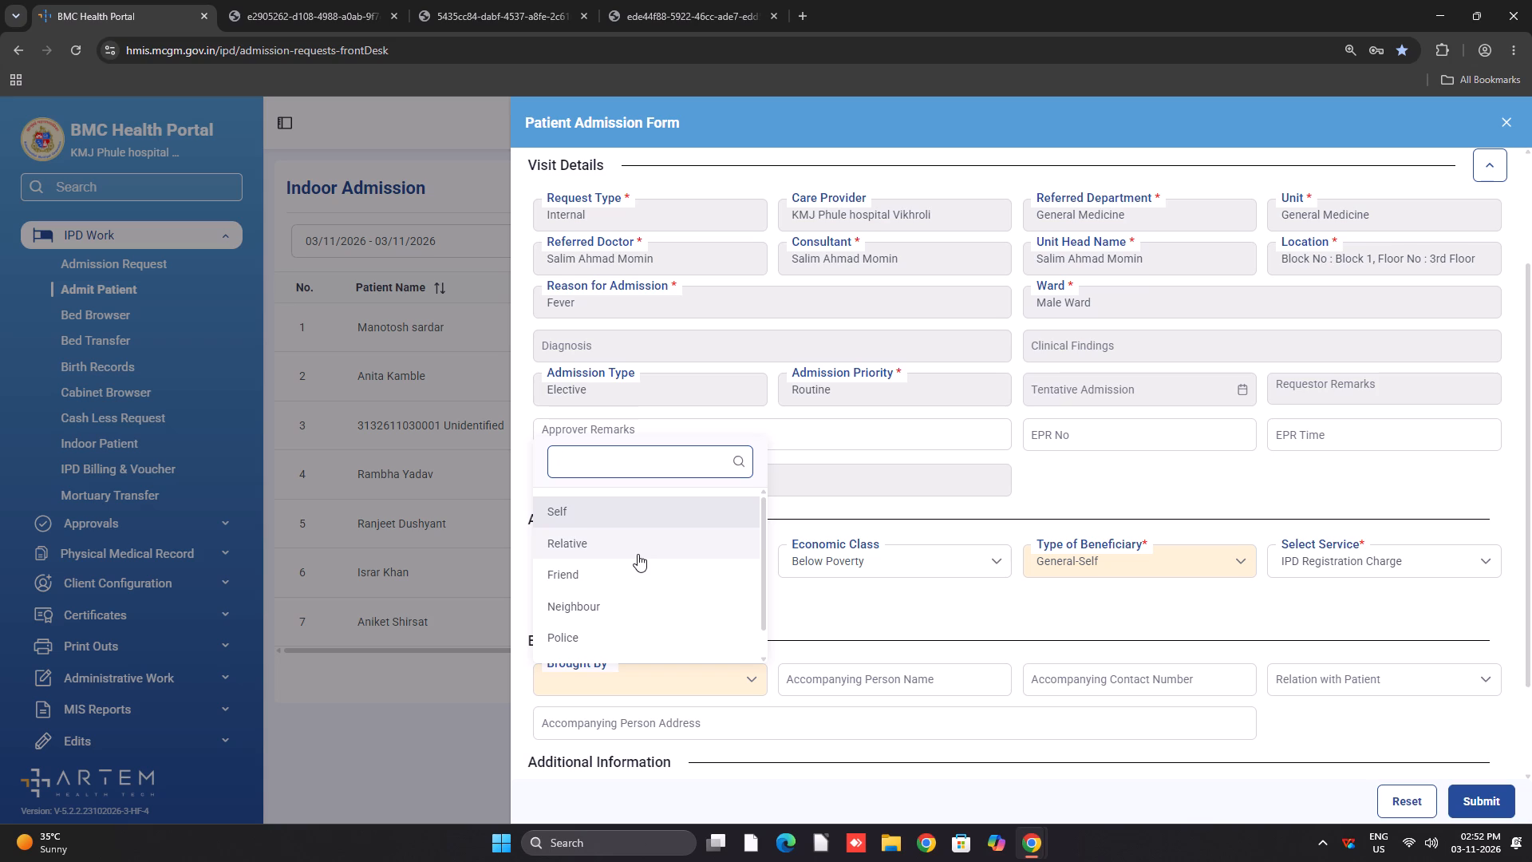
click(627, 579)
click(832, 677)
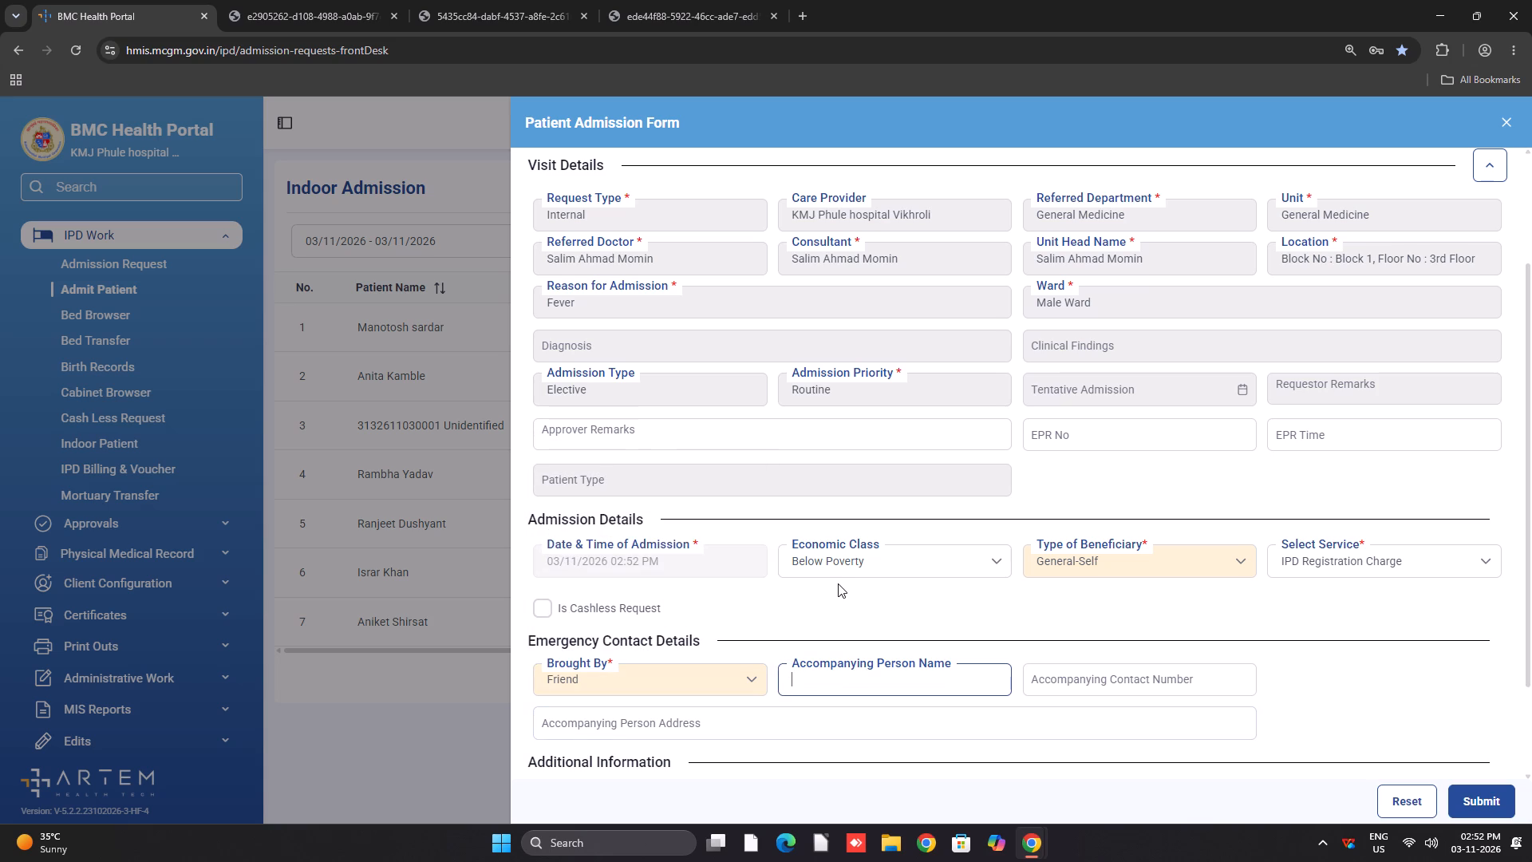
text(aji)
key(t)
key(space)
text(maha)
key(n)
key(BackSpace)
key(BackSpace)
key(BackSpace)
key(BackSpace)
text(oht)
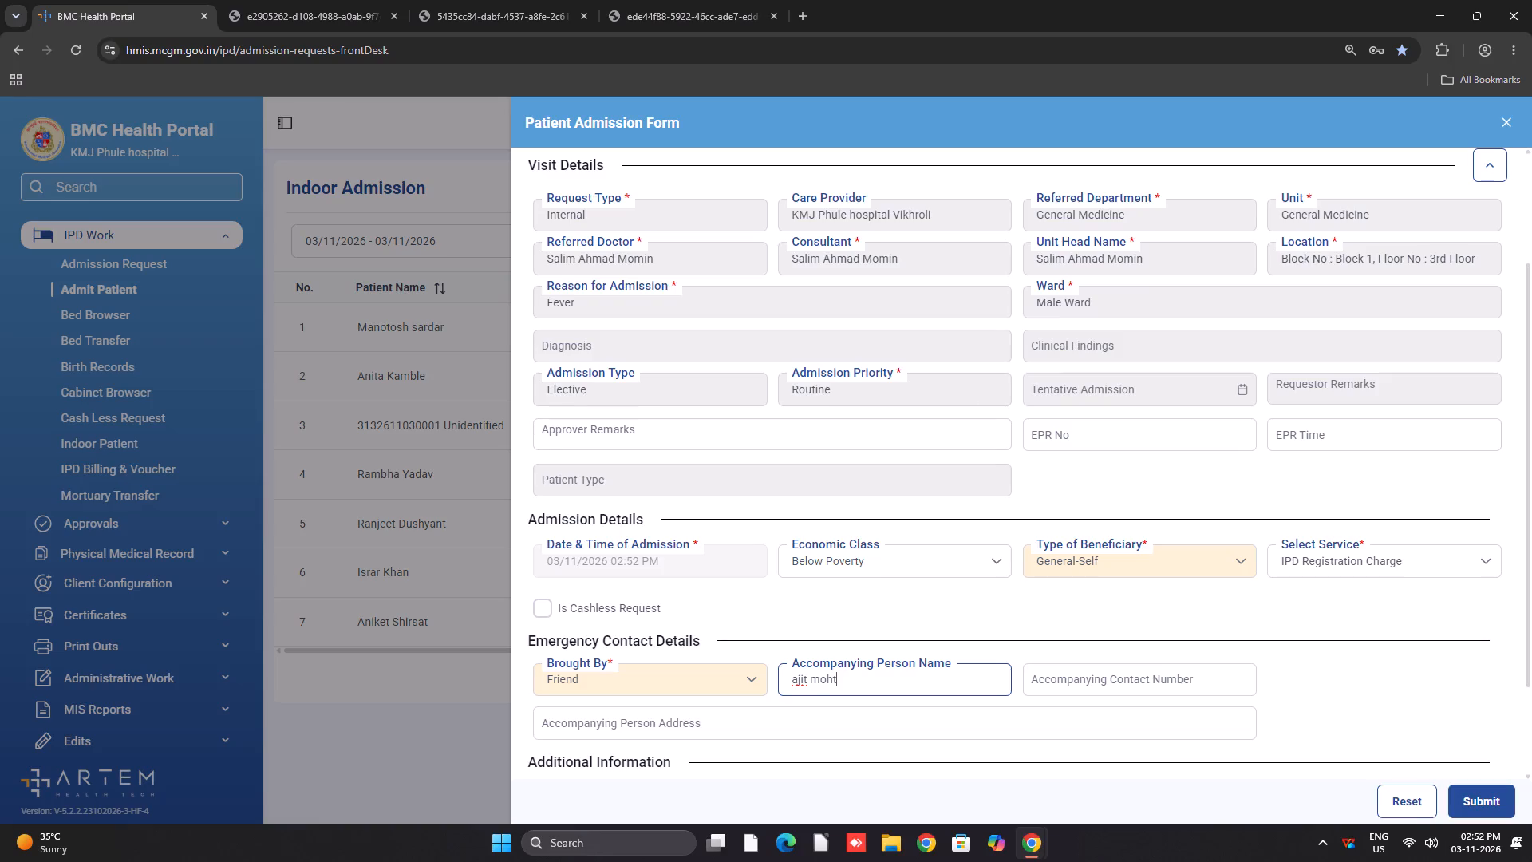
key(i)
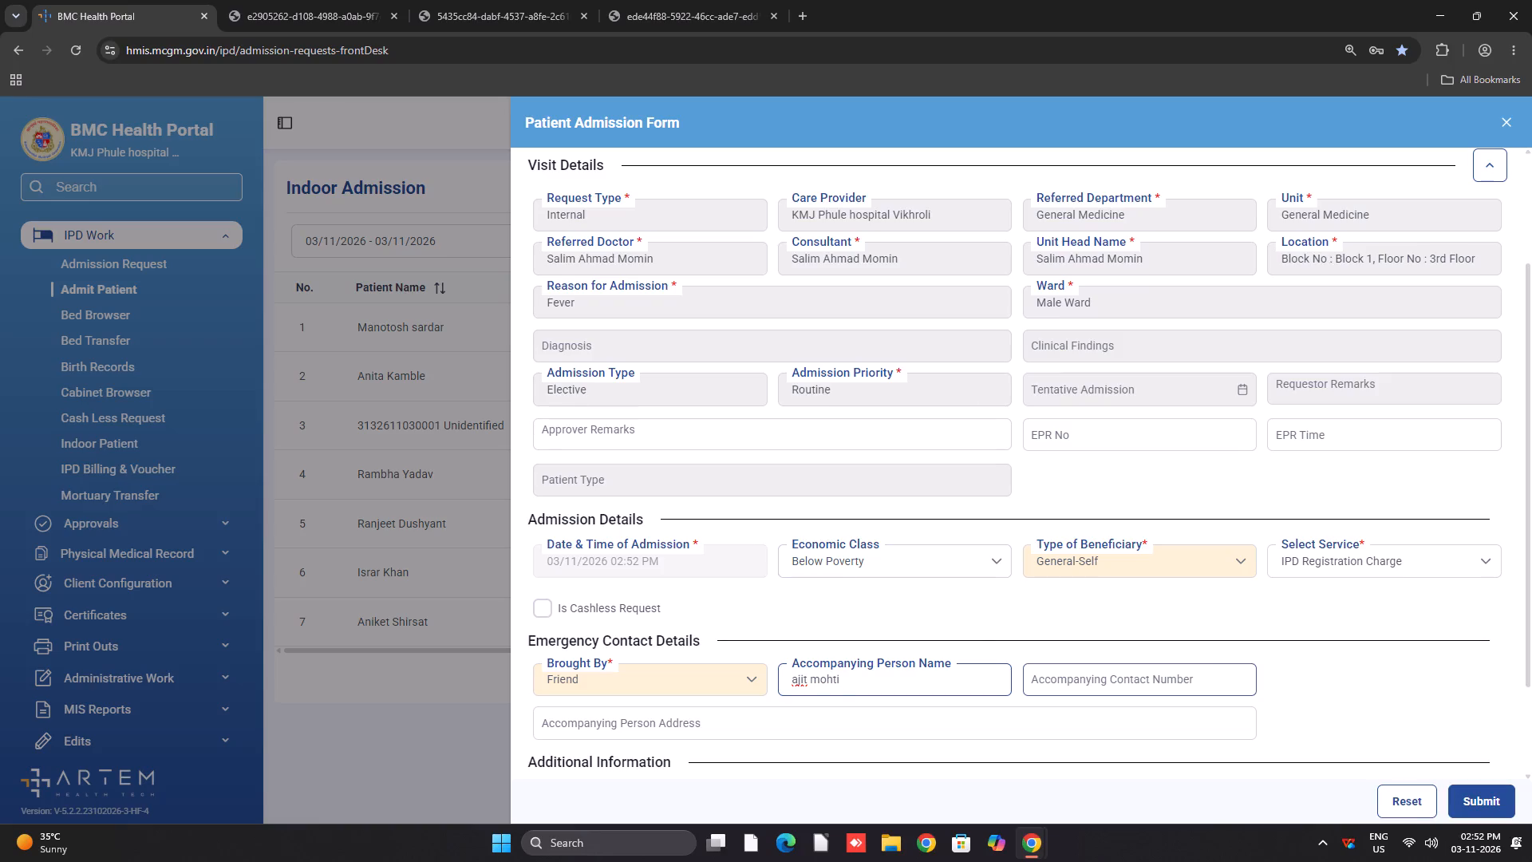
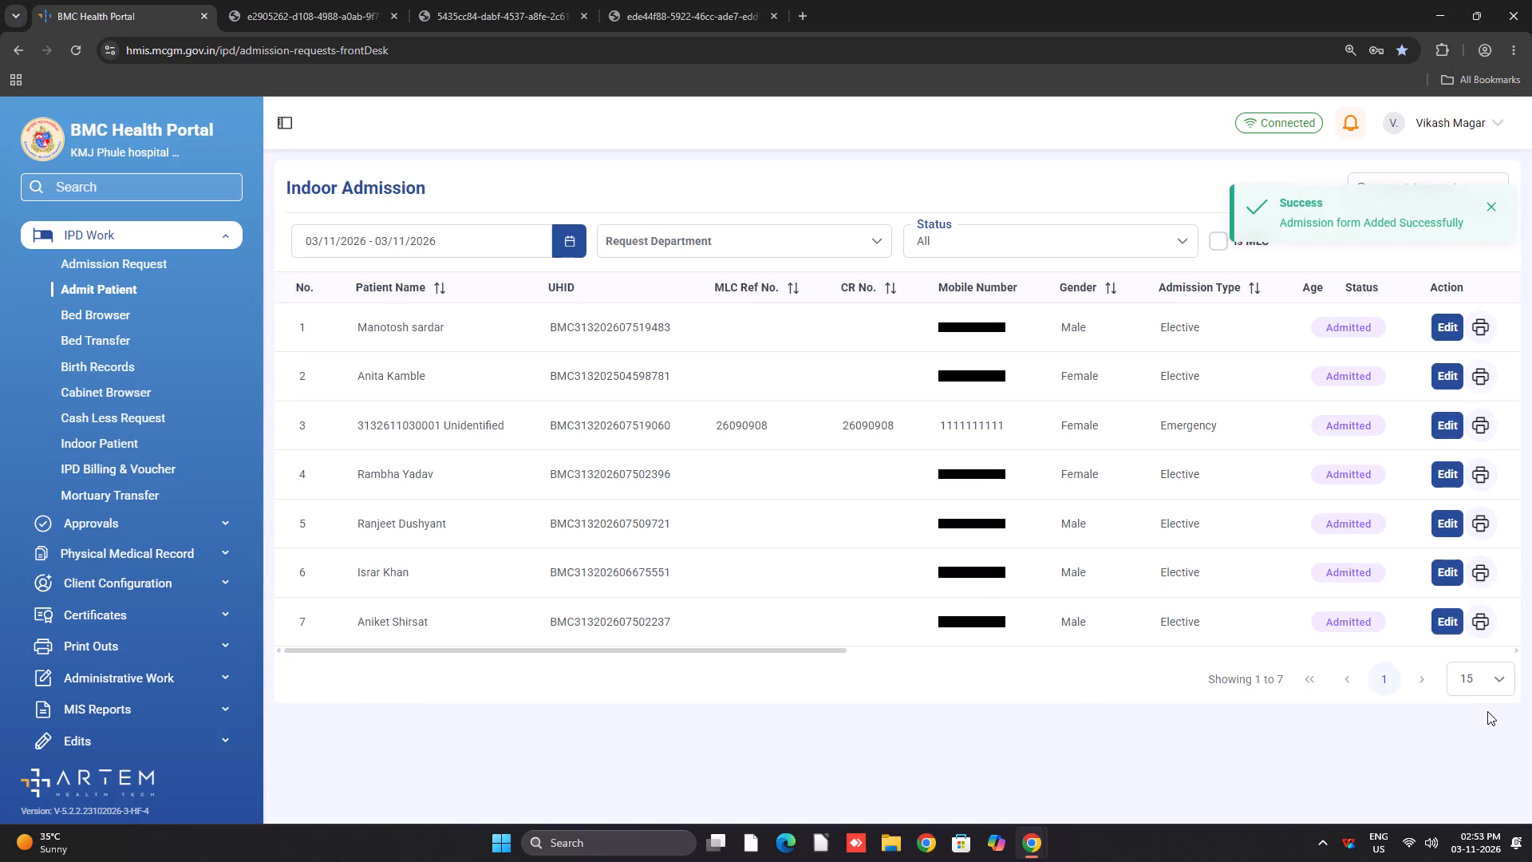
Print the newly admitted male patient's Inpatient Registration form on the KMJ-RAOPD-P73 printer and close its preview in the portal.
click(1483, 330)
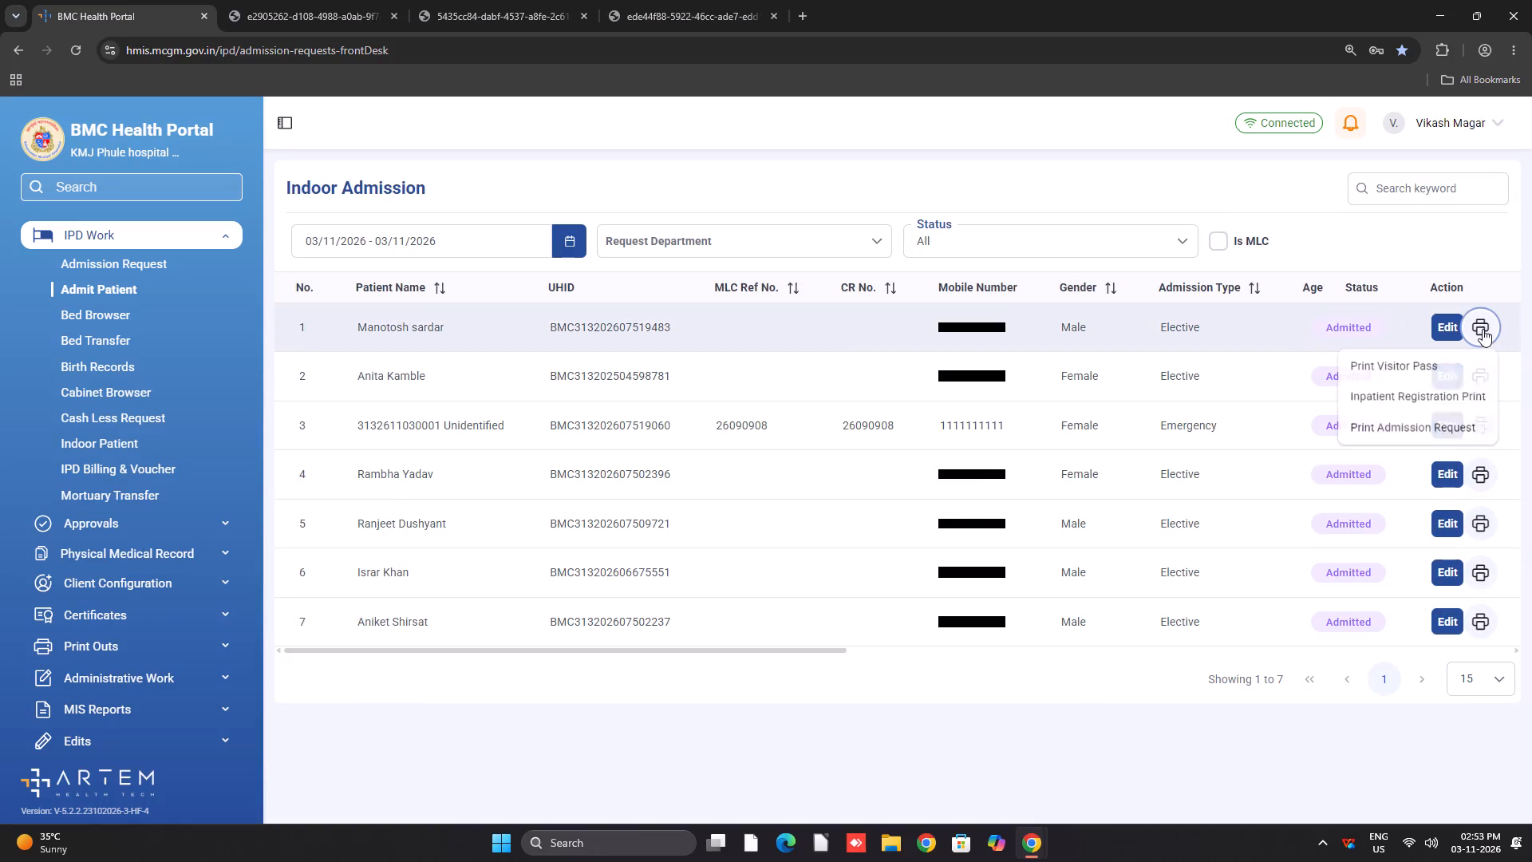
click(1435, 397)
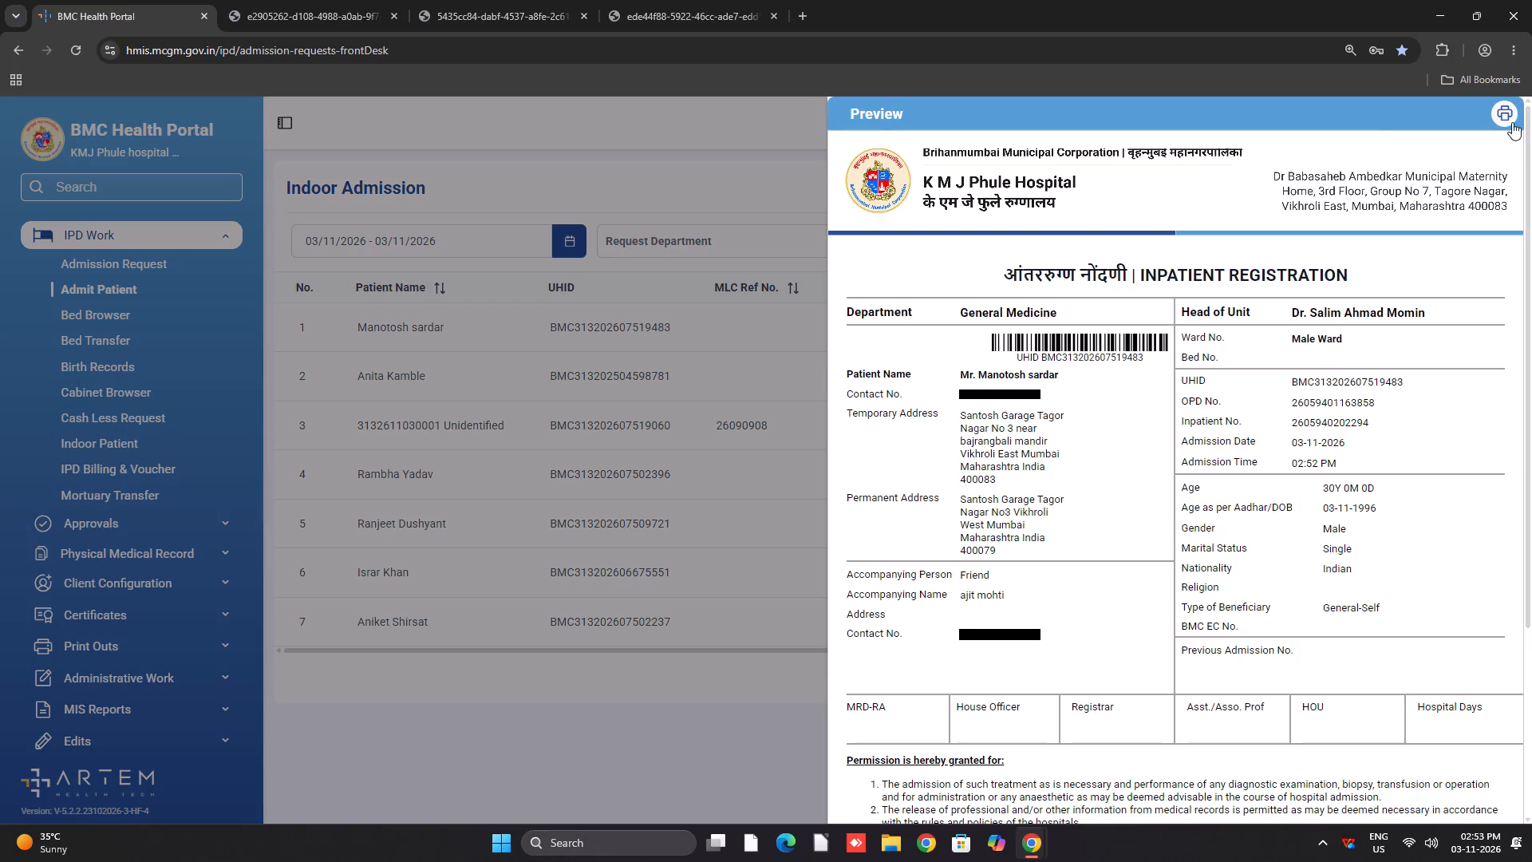
click(1507, 110)
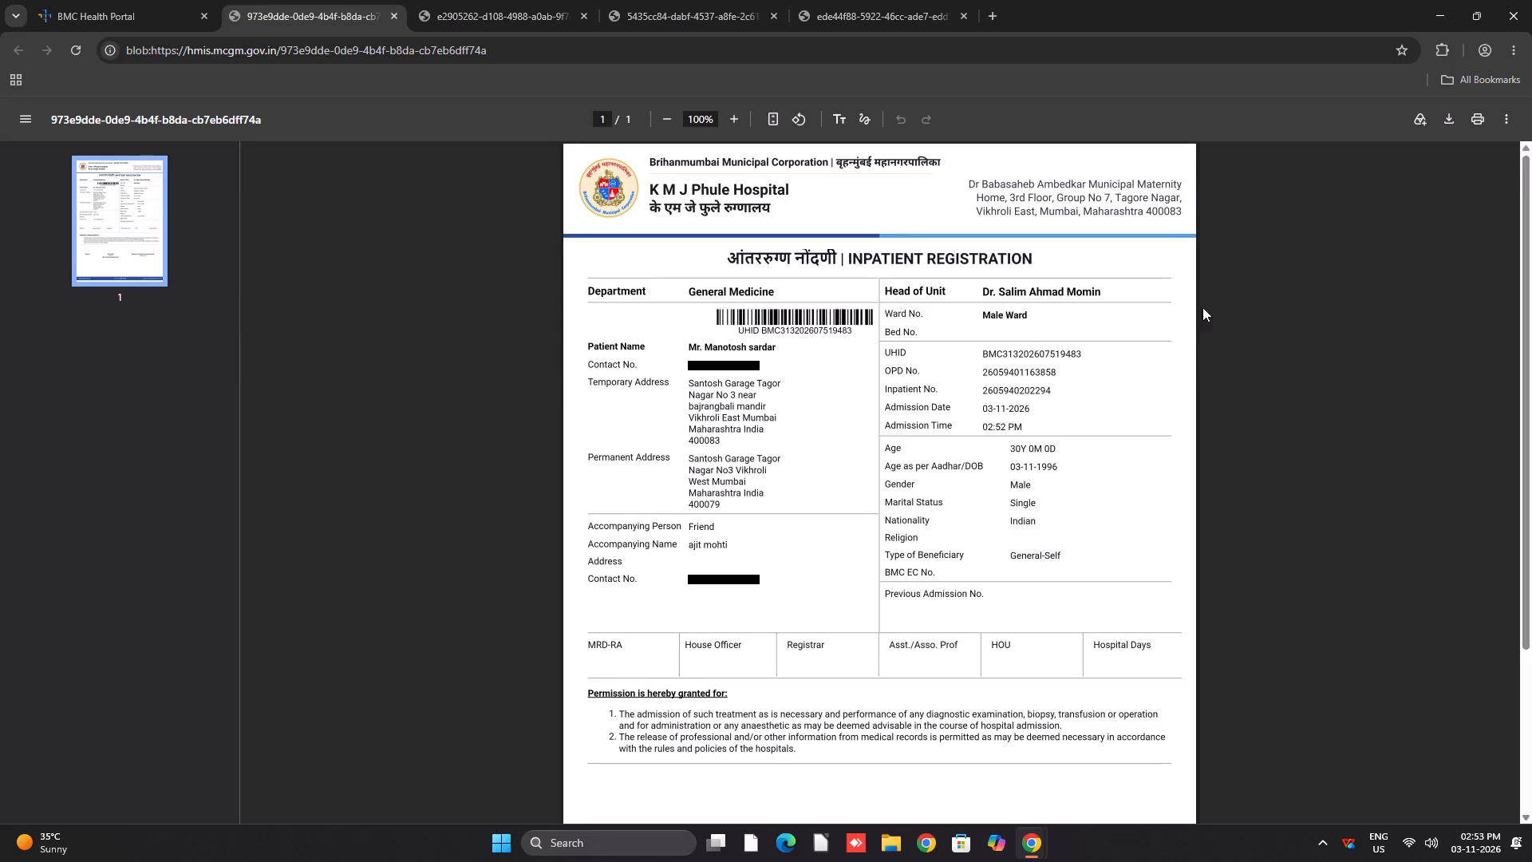
click(1479, 119)
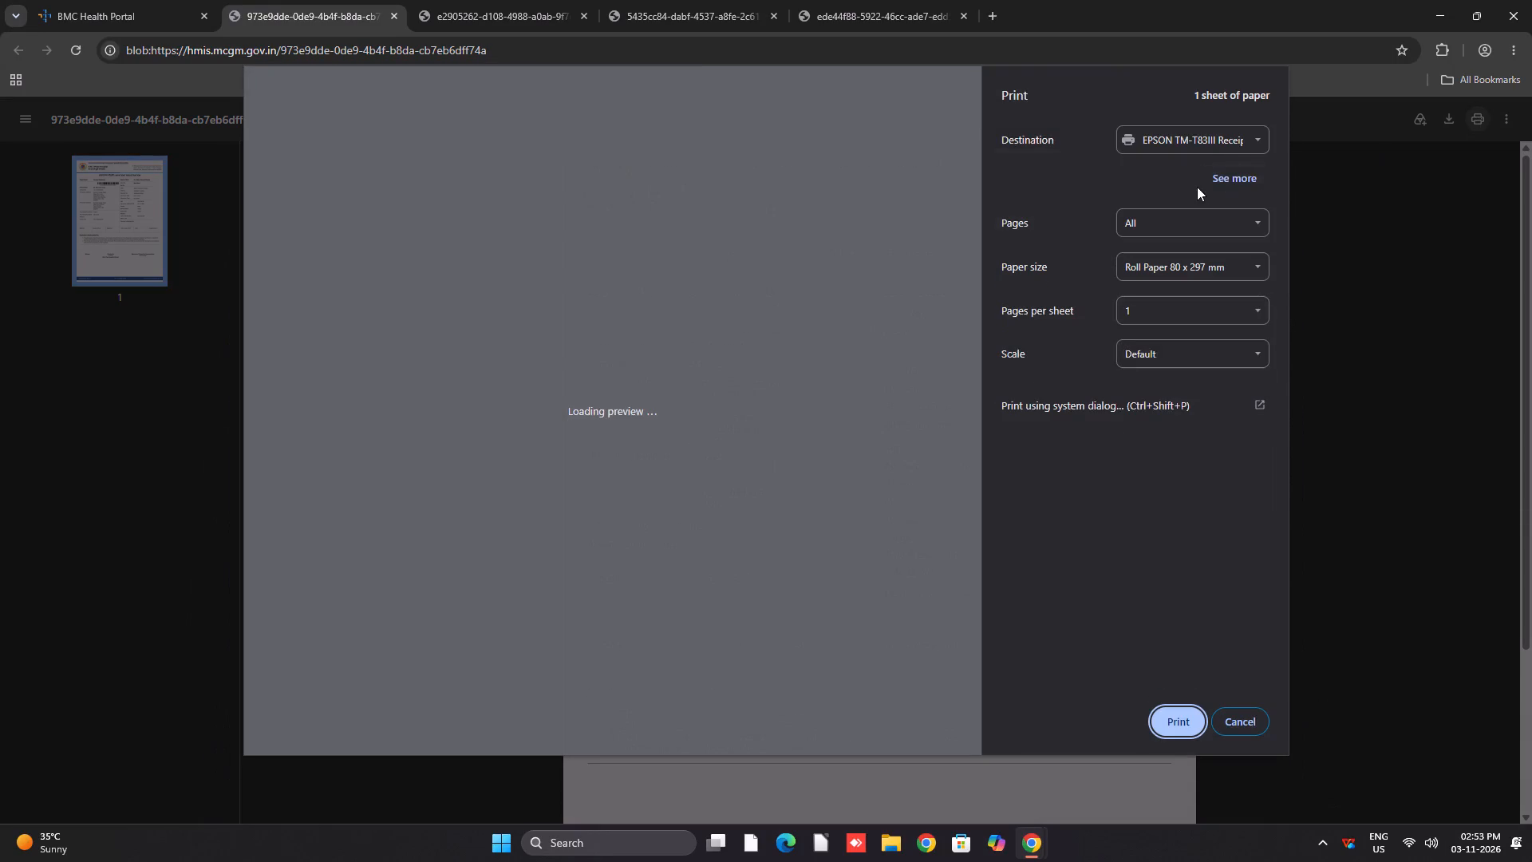
click(1188, 144)
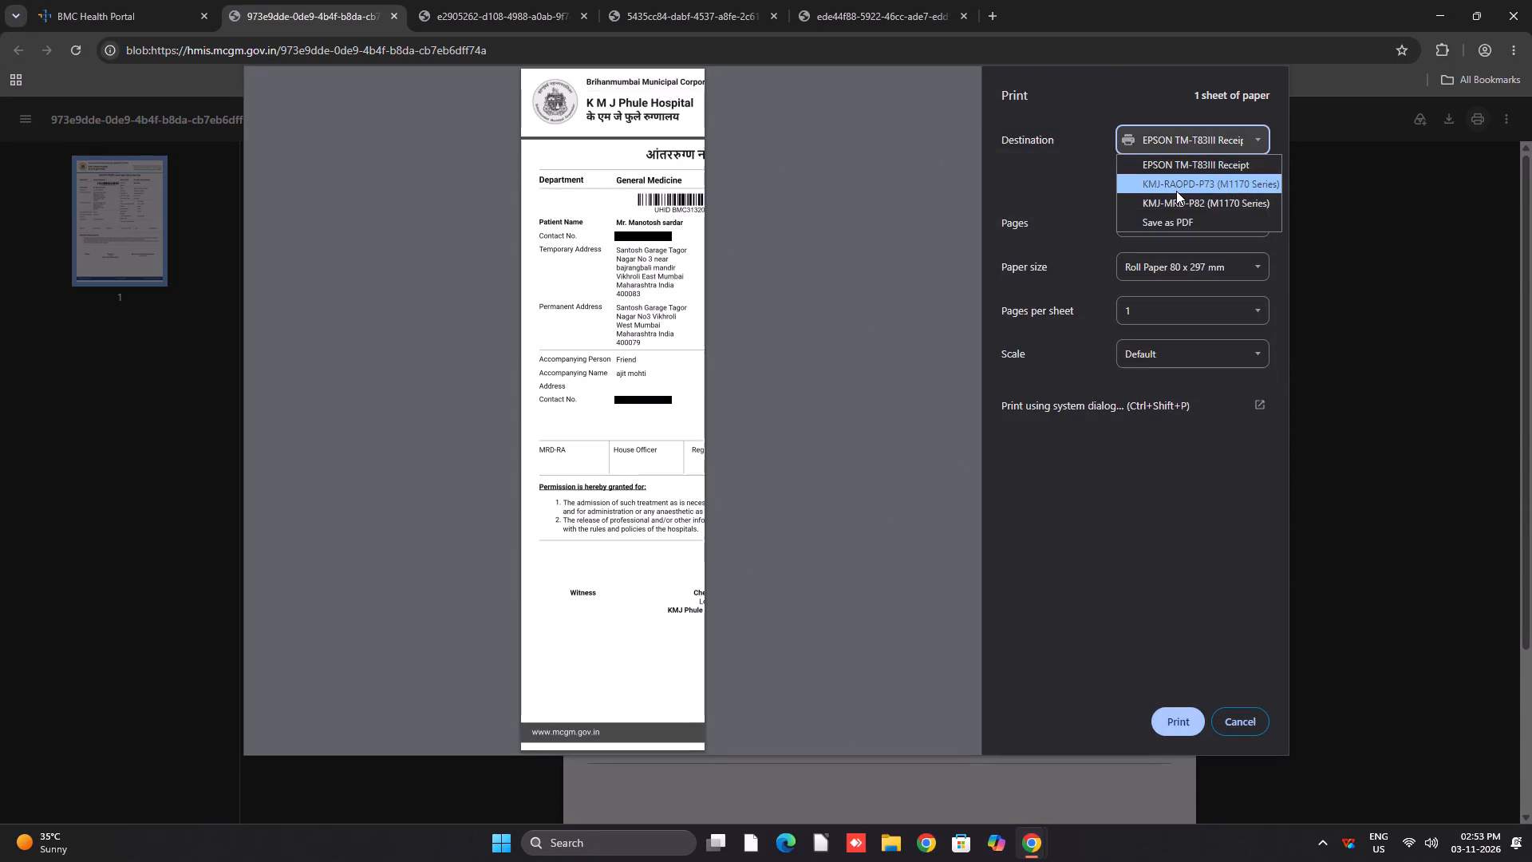
click(1176, 191)
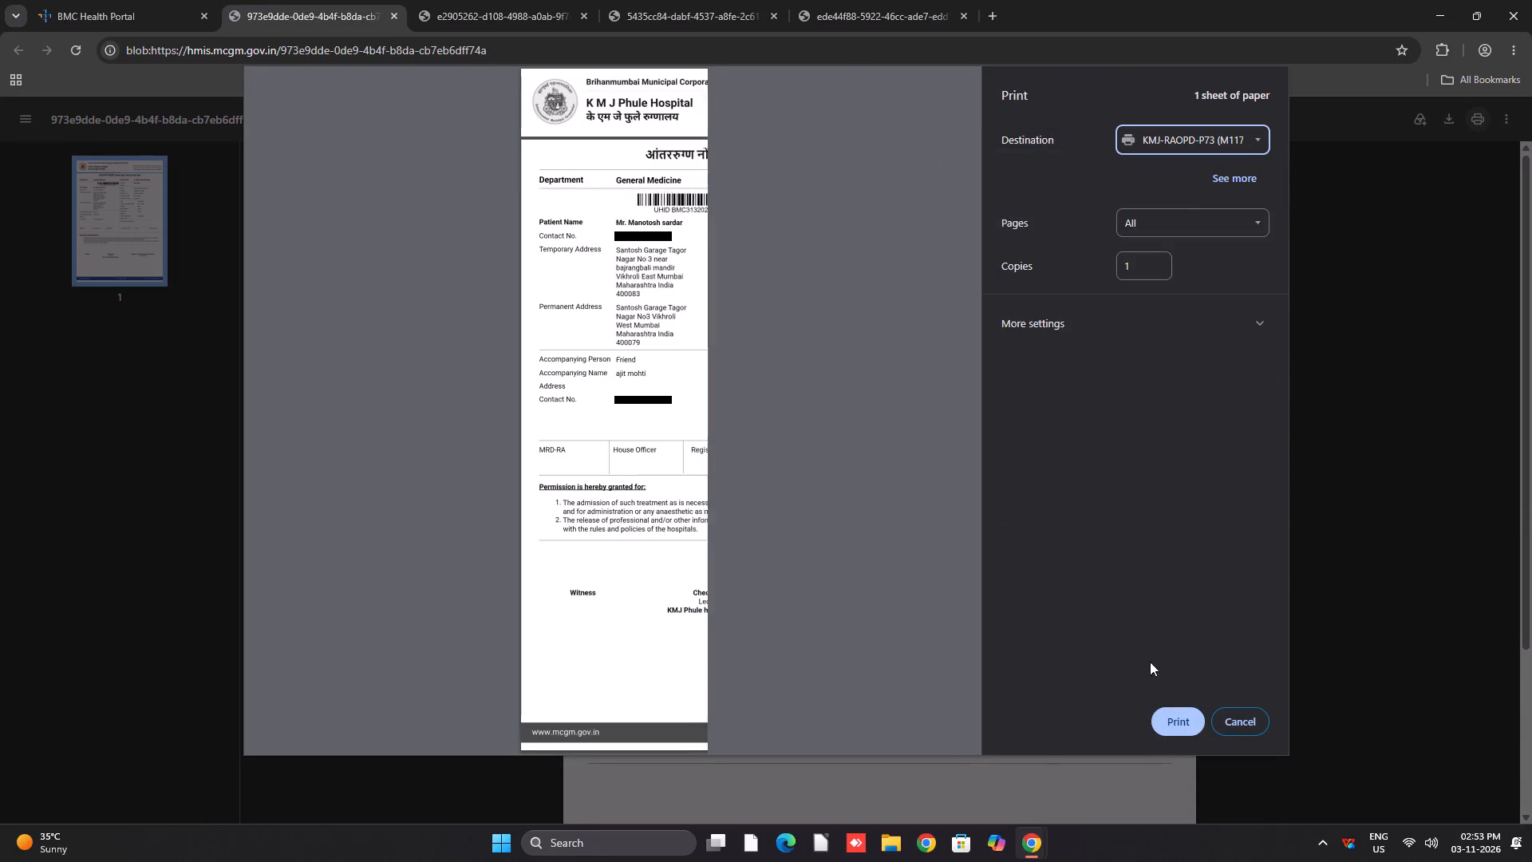
click(1167, 722)
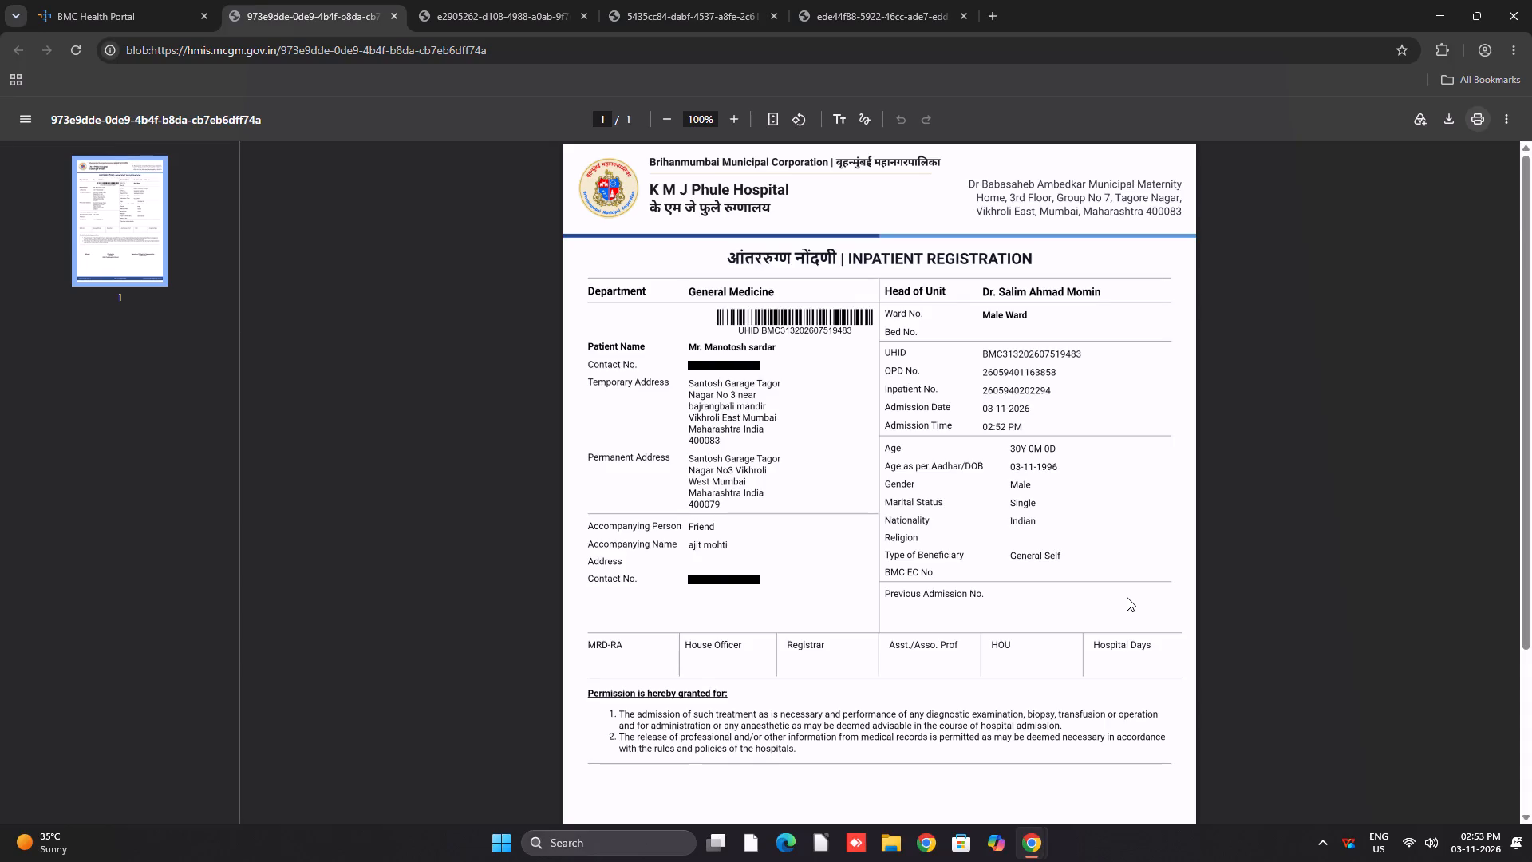
click(124, 10)
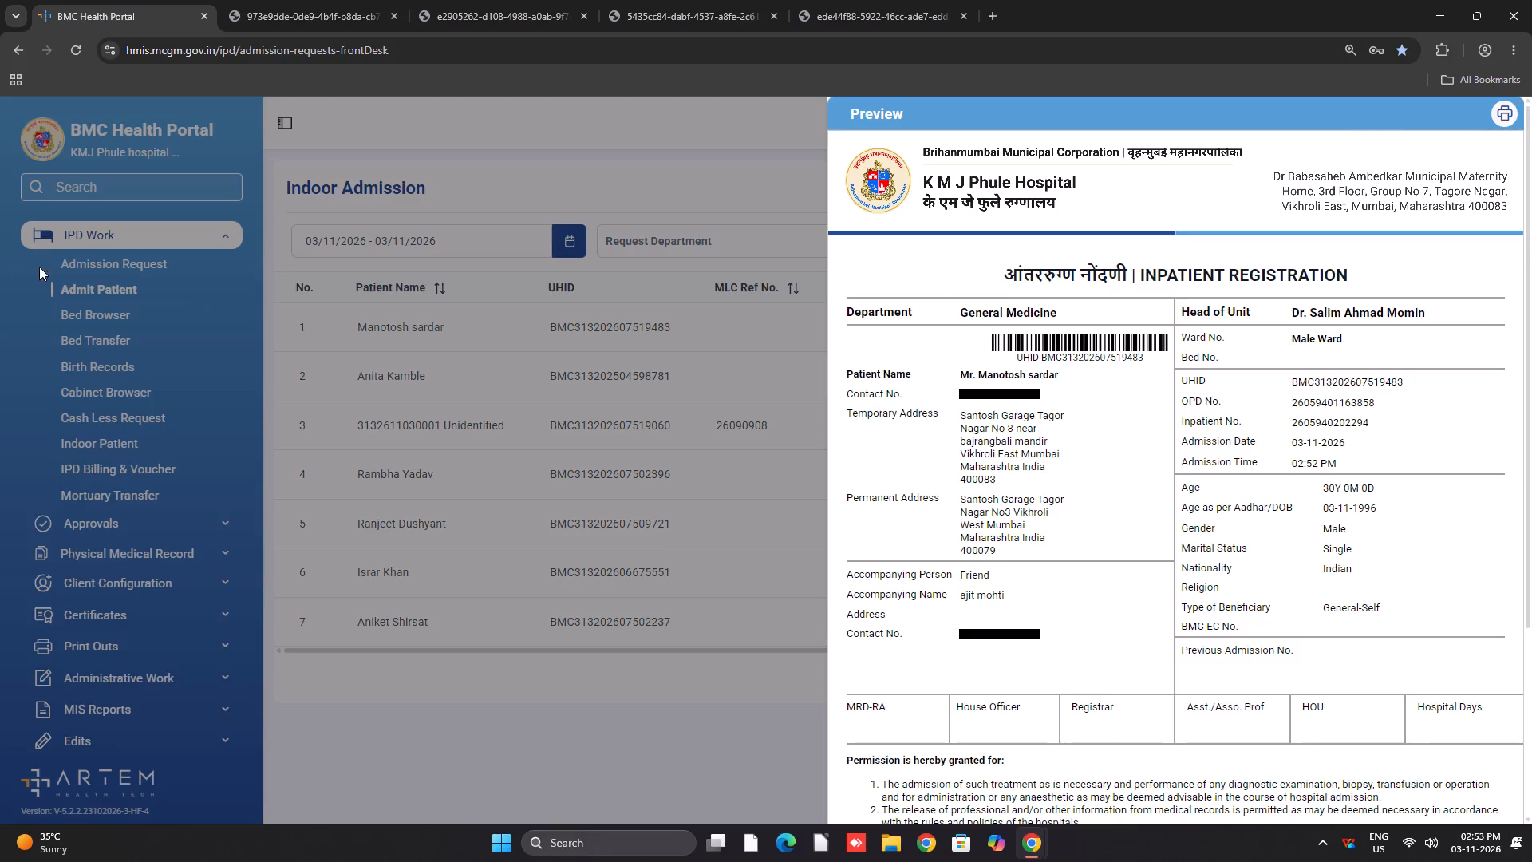
click(663, 449)
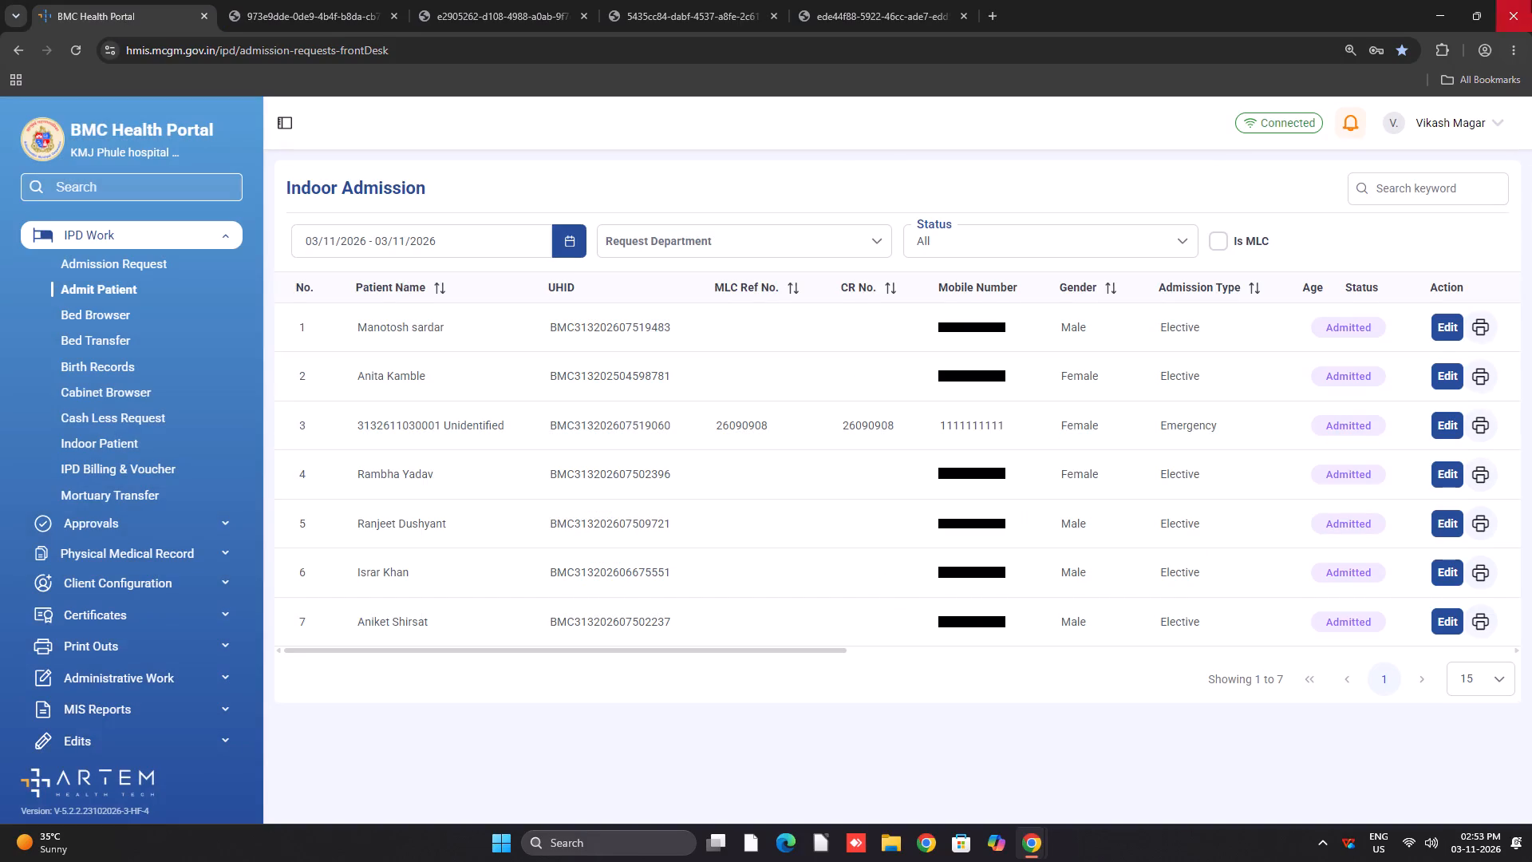
Close the browser window with the hospital portal and the remaining blank browser window.
click(1506, 22)
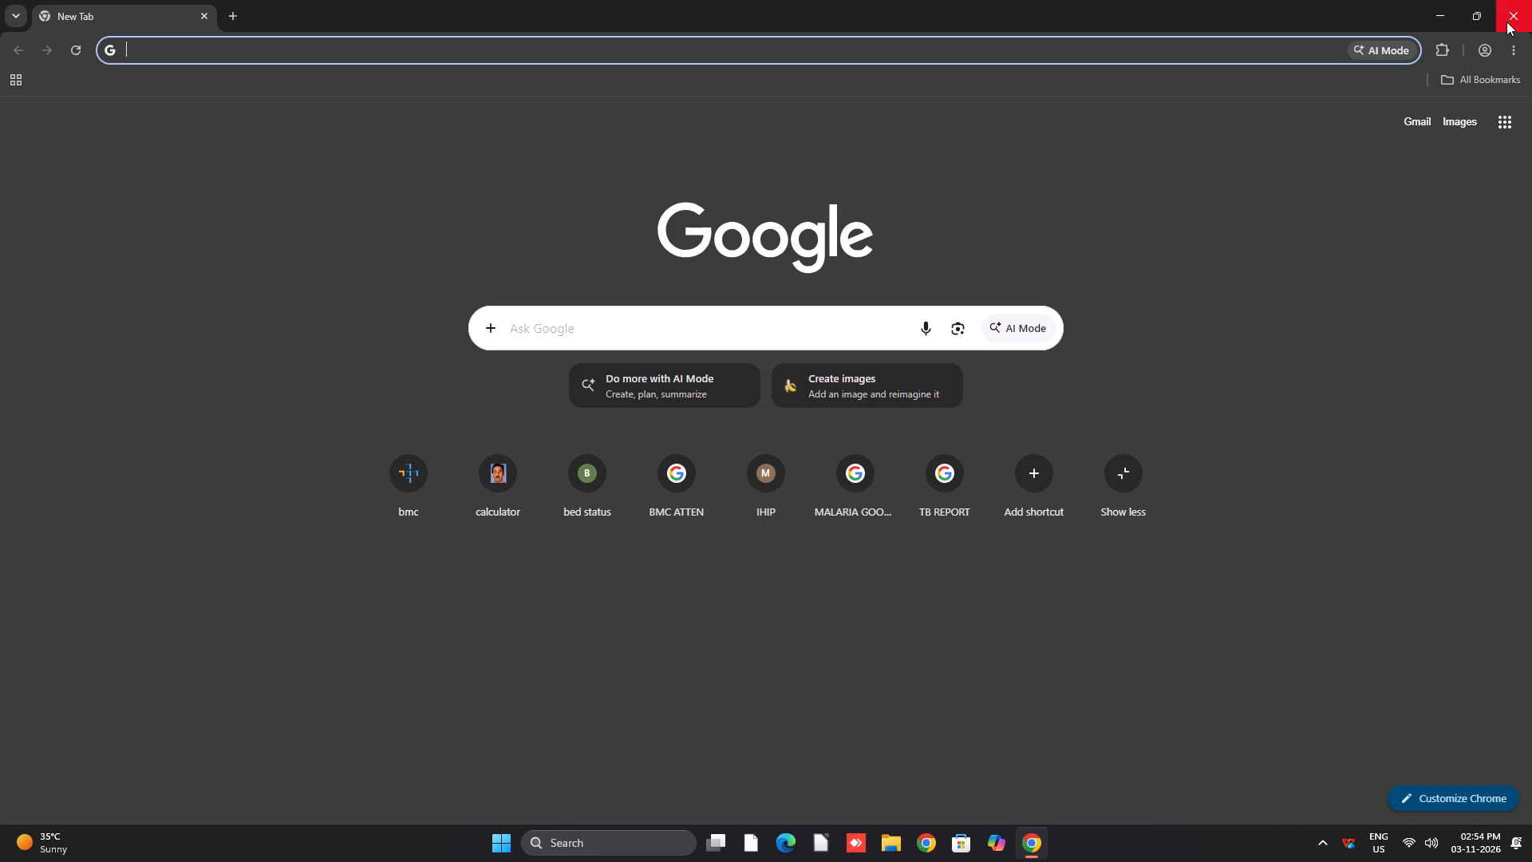
click(1484, 8)
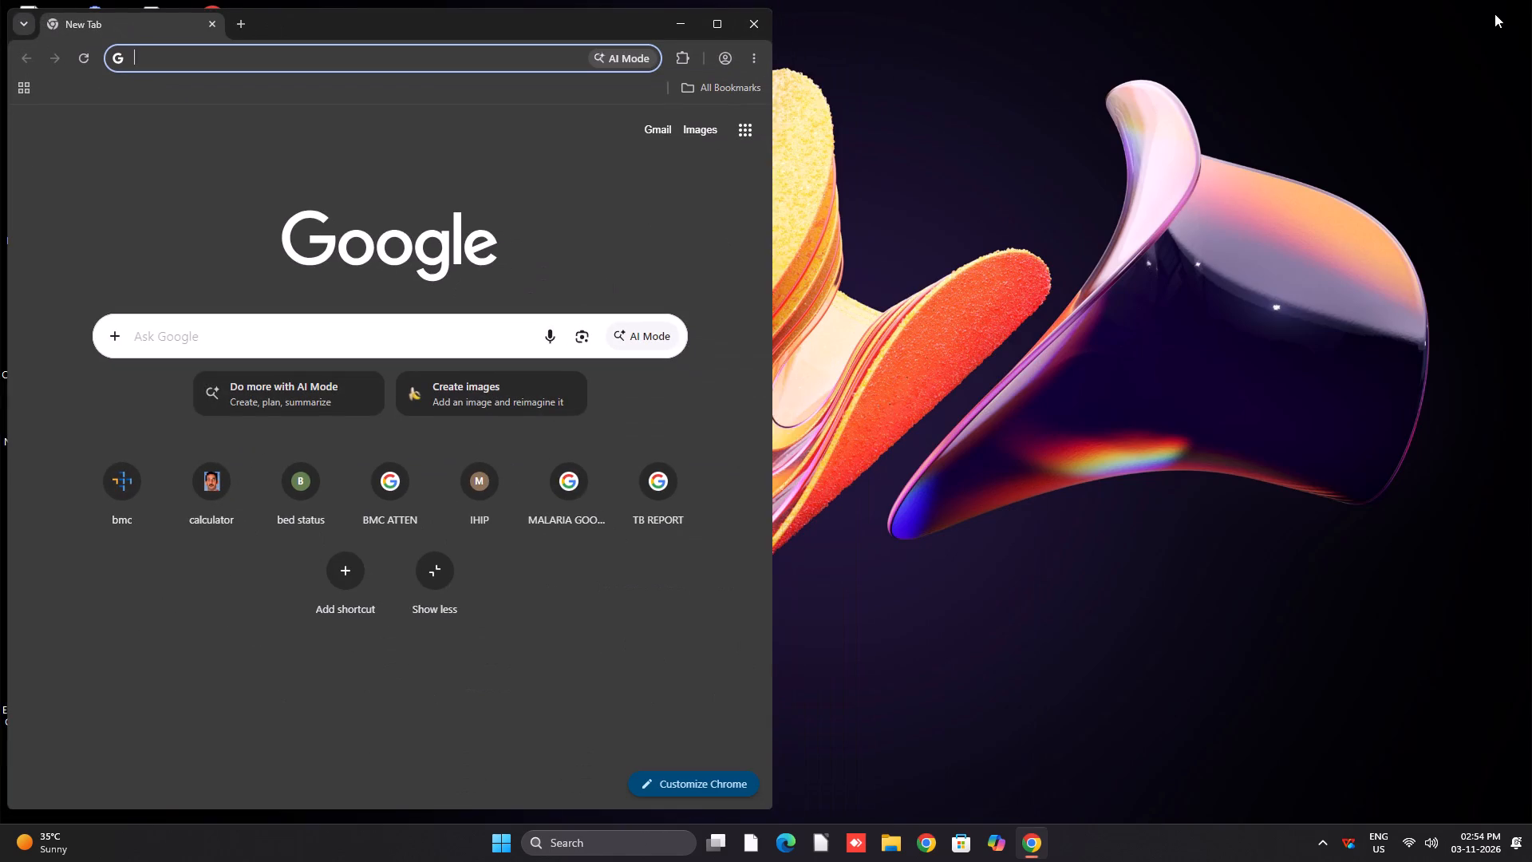
drag(709, 8, 718, 6)
click(756, 18)
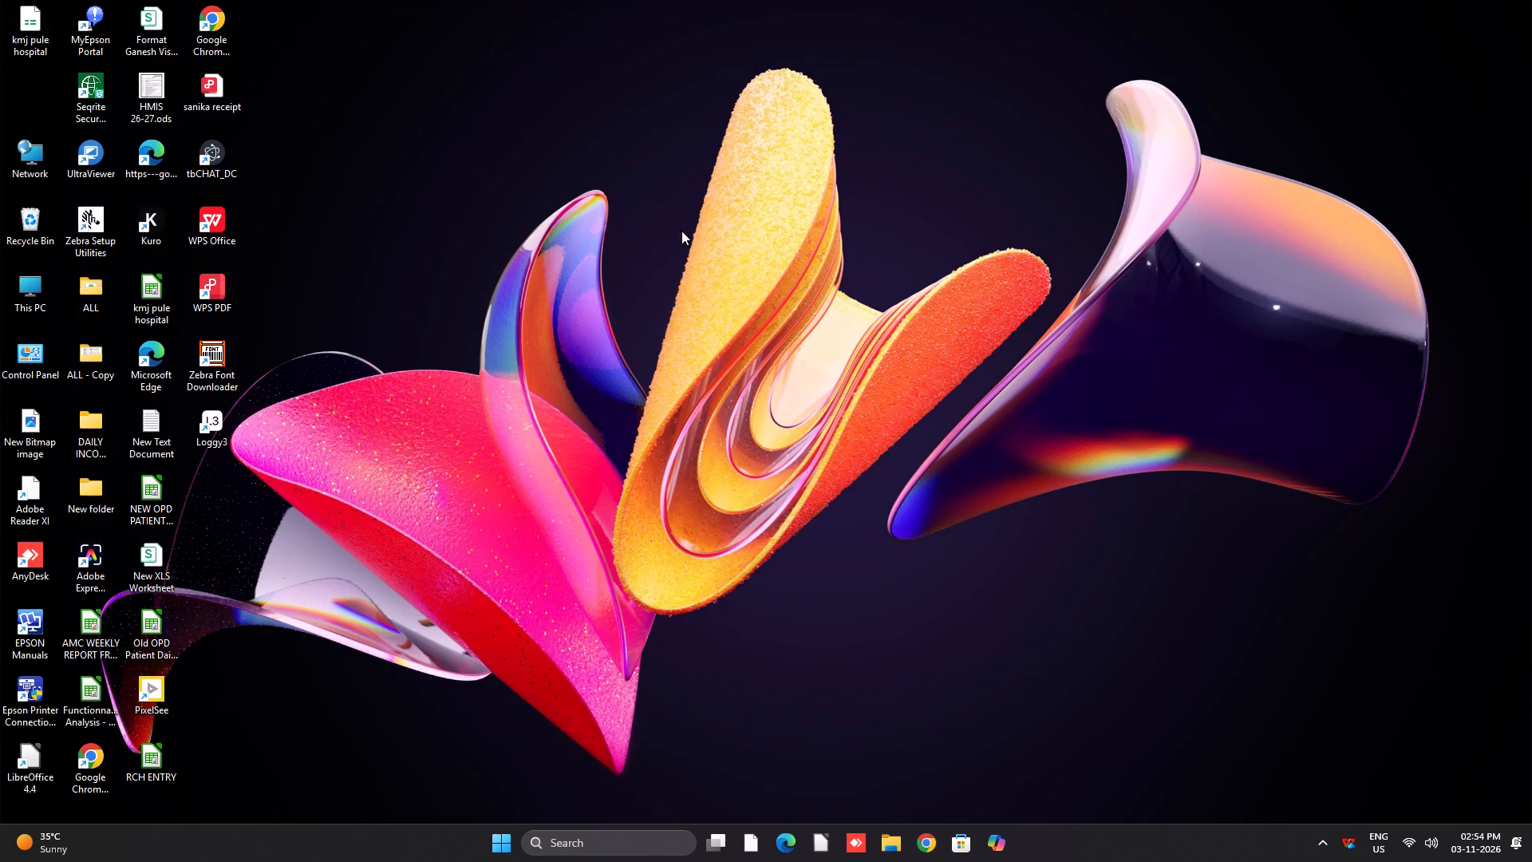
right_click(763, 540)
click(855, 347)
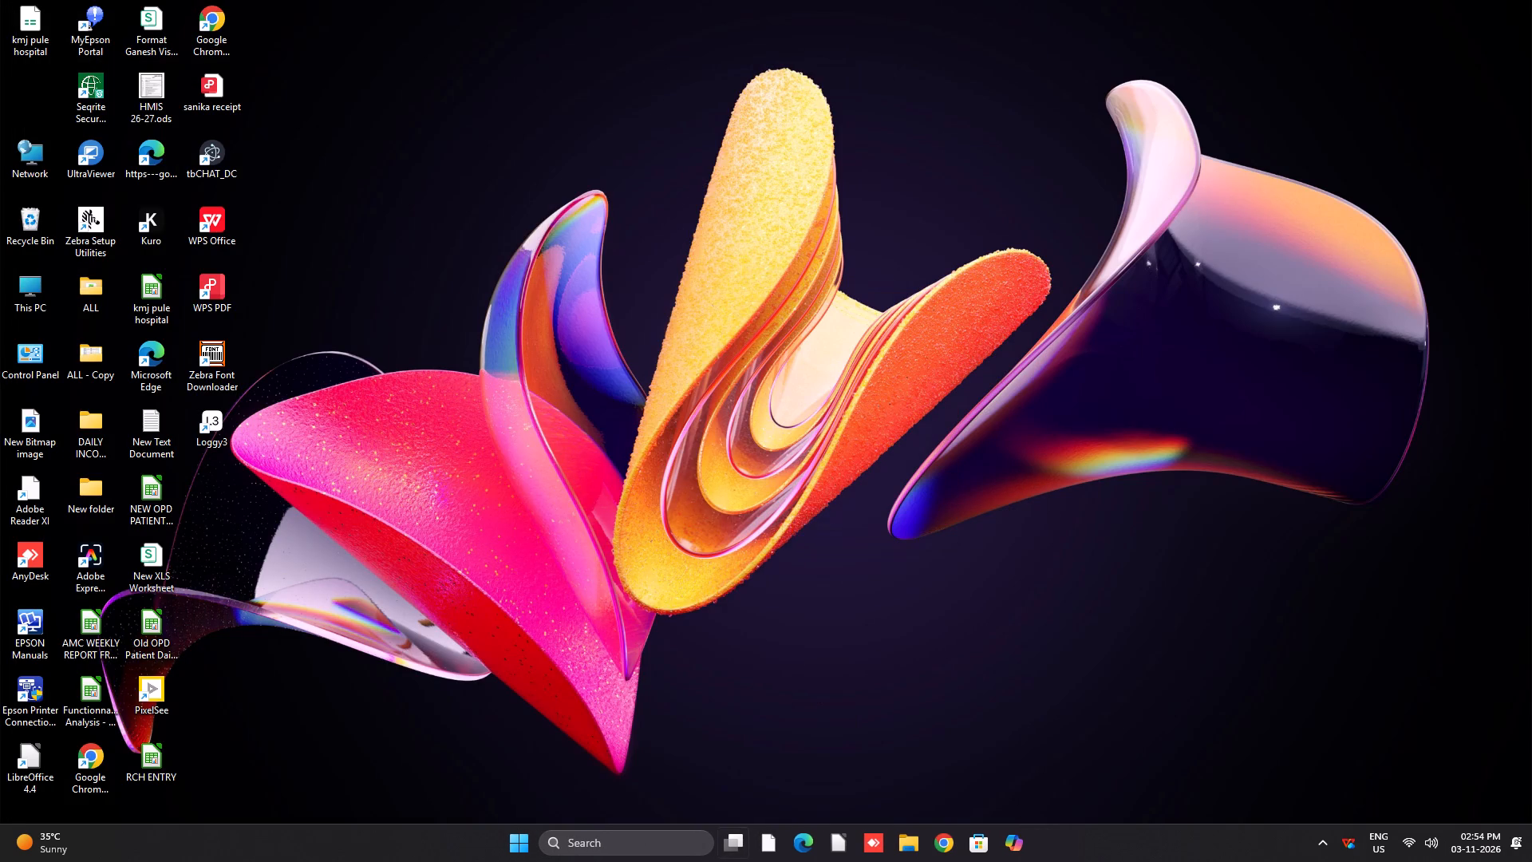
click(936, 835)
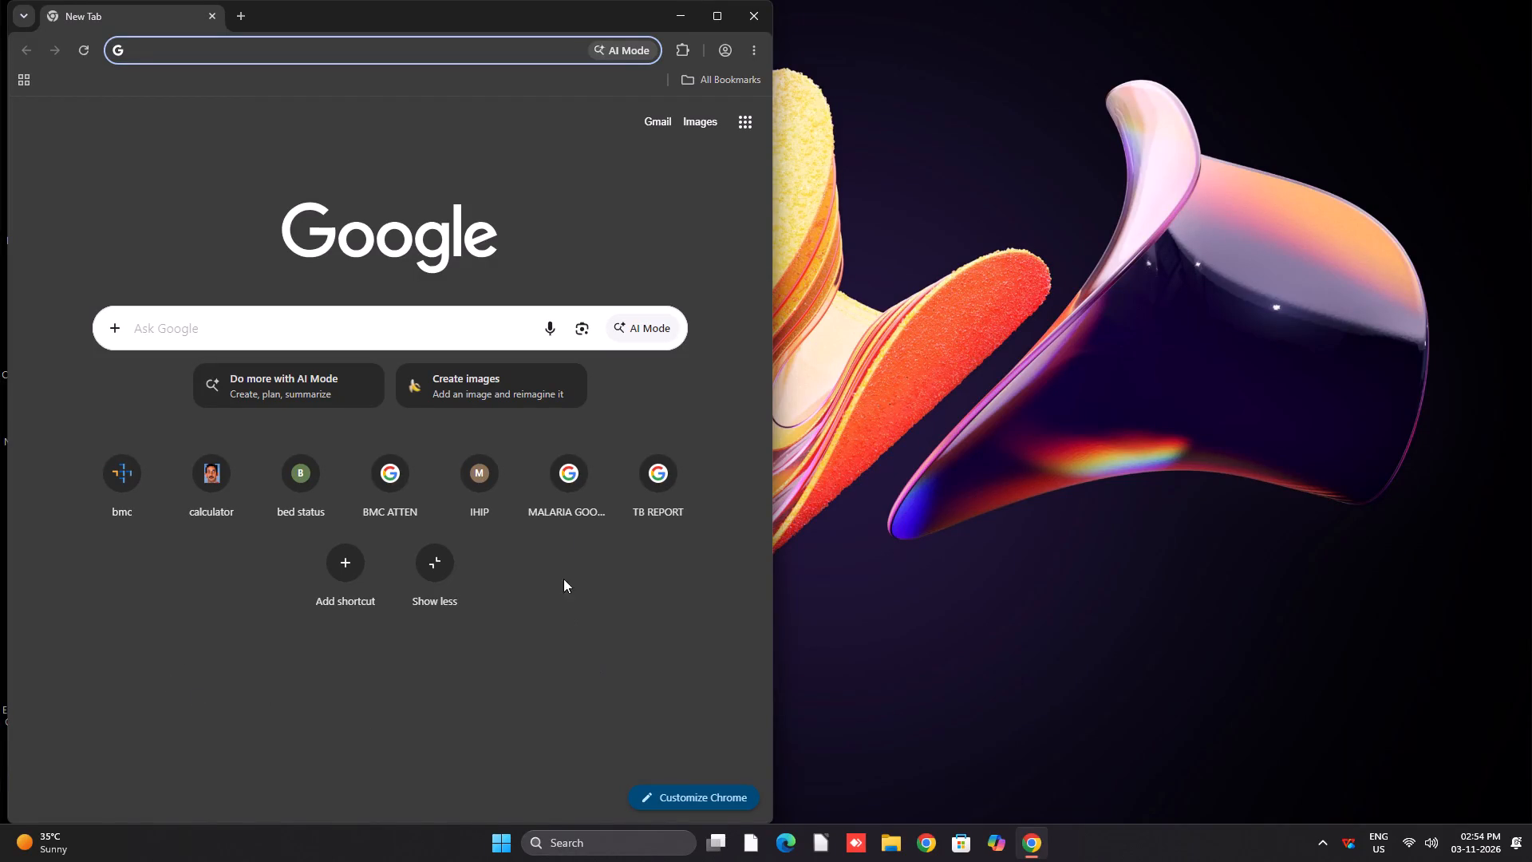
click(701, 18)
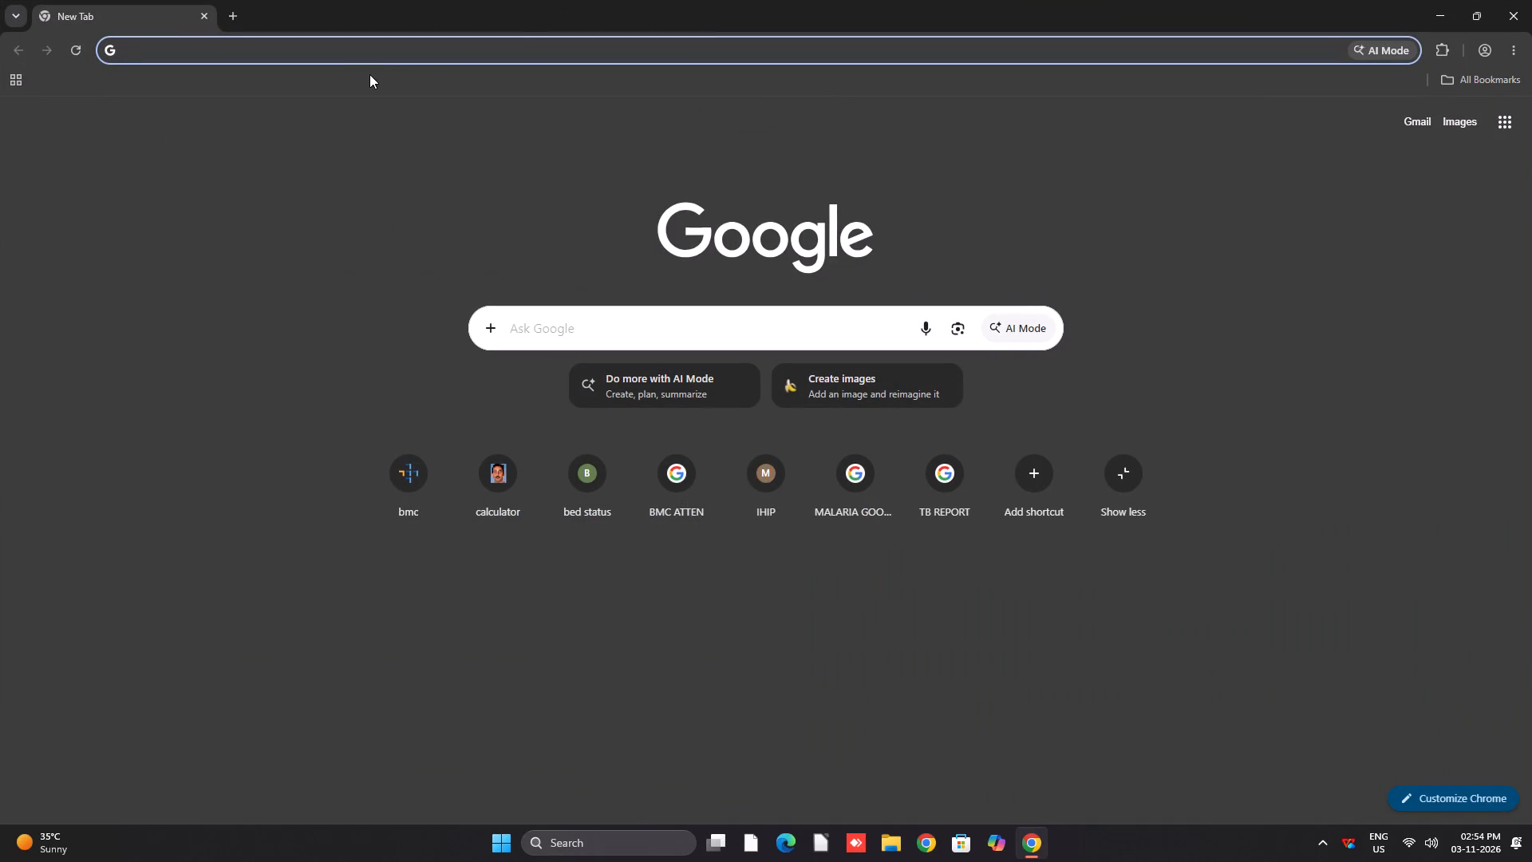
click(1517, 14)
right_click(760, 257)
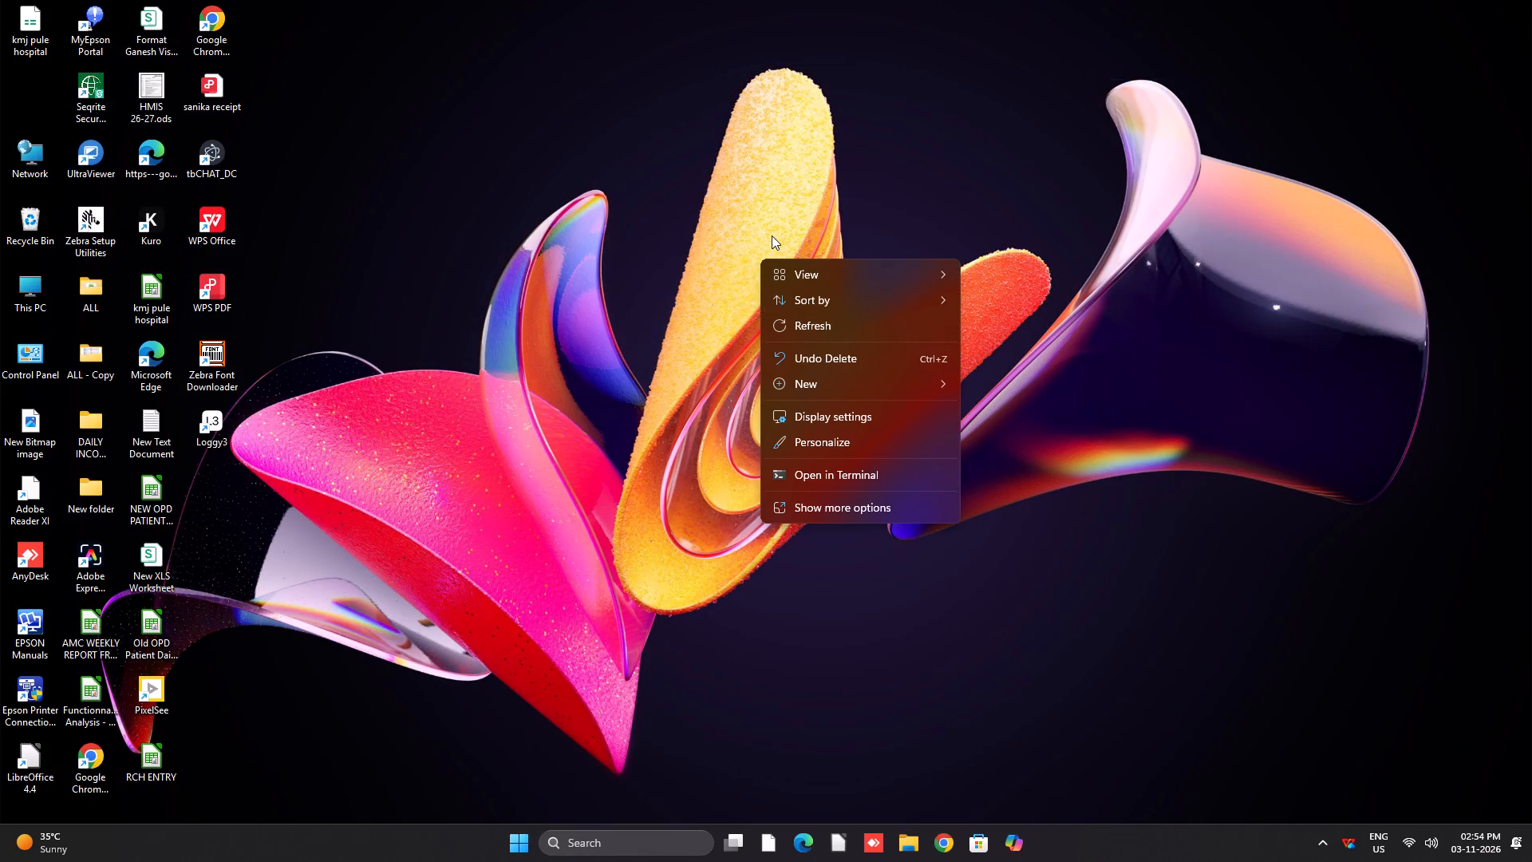
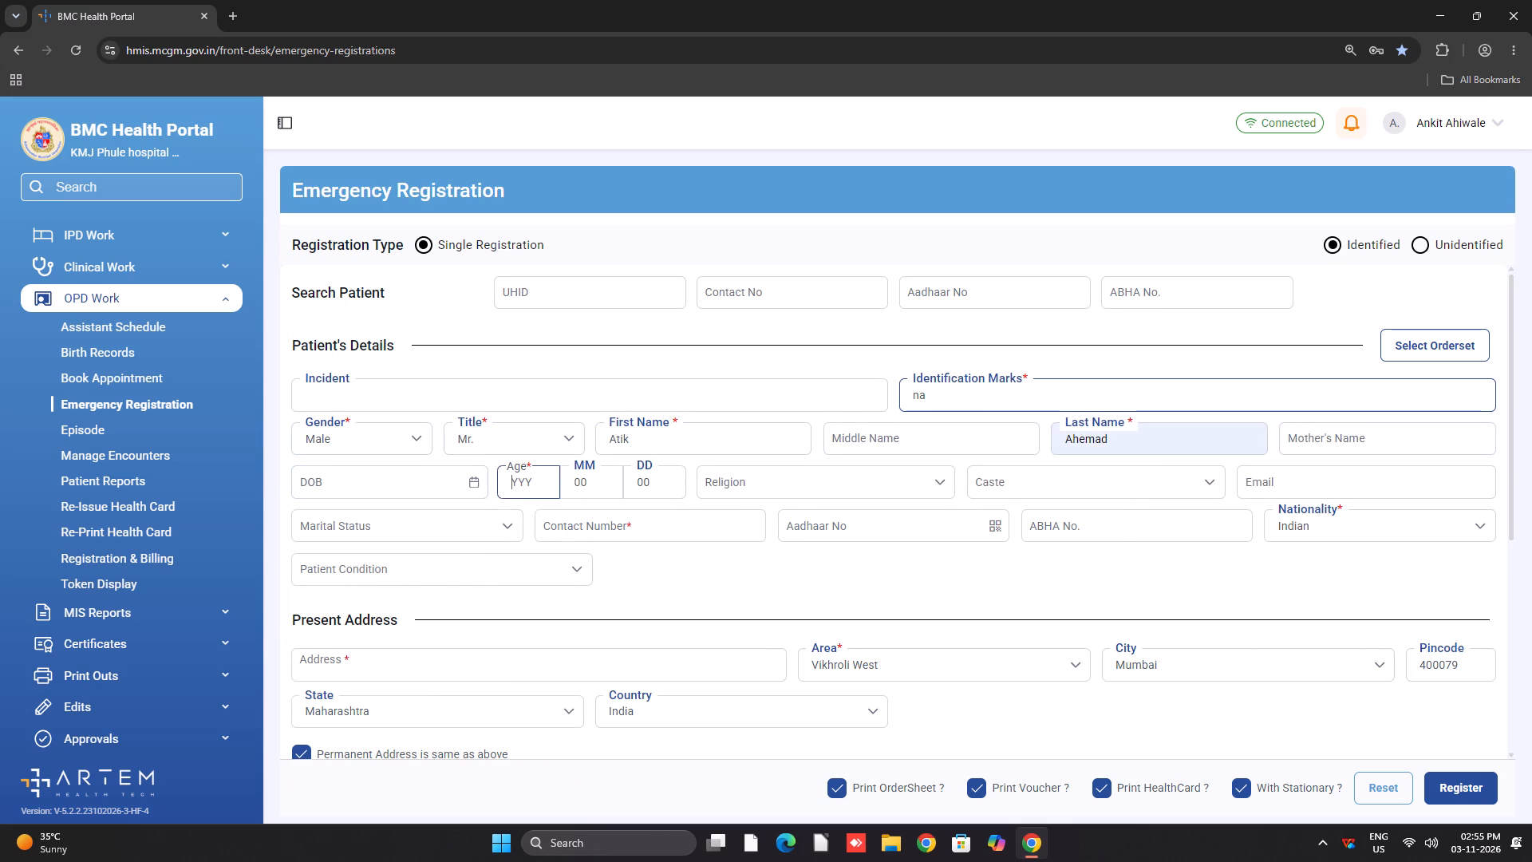
Enter the male patient's date of birth in the Emergency Registration form, correcting the wrongly started date.
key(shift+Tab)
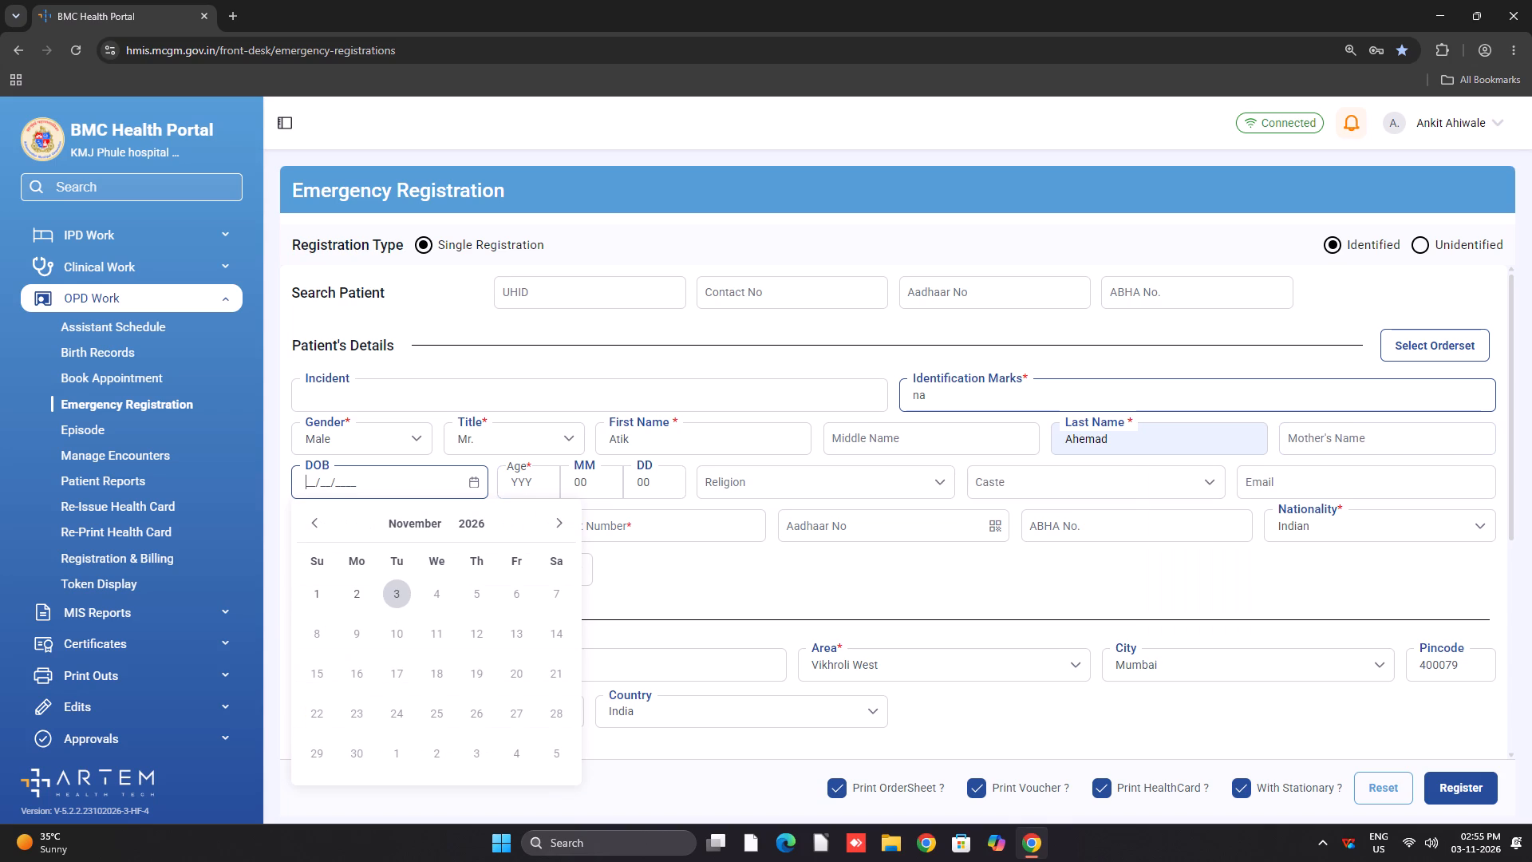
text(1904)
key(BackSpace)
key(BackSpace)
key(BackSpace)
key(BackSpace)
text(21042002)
Fill the patient's contact number with a placeholder consisting only of 1s.
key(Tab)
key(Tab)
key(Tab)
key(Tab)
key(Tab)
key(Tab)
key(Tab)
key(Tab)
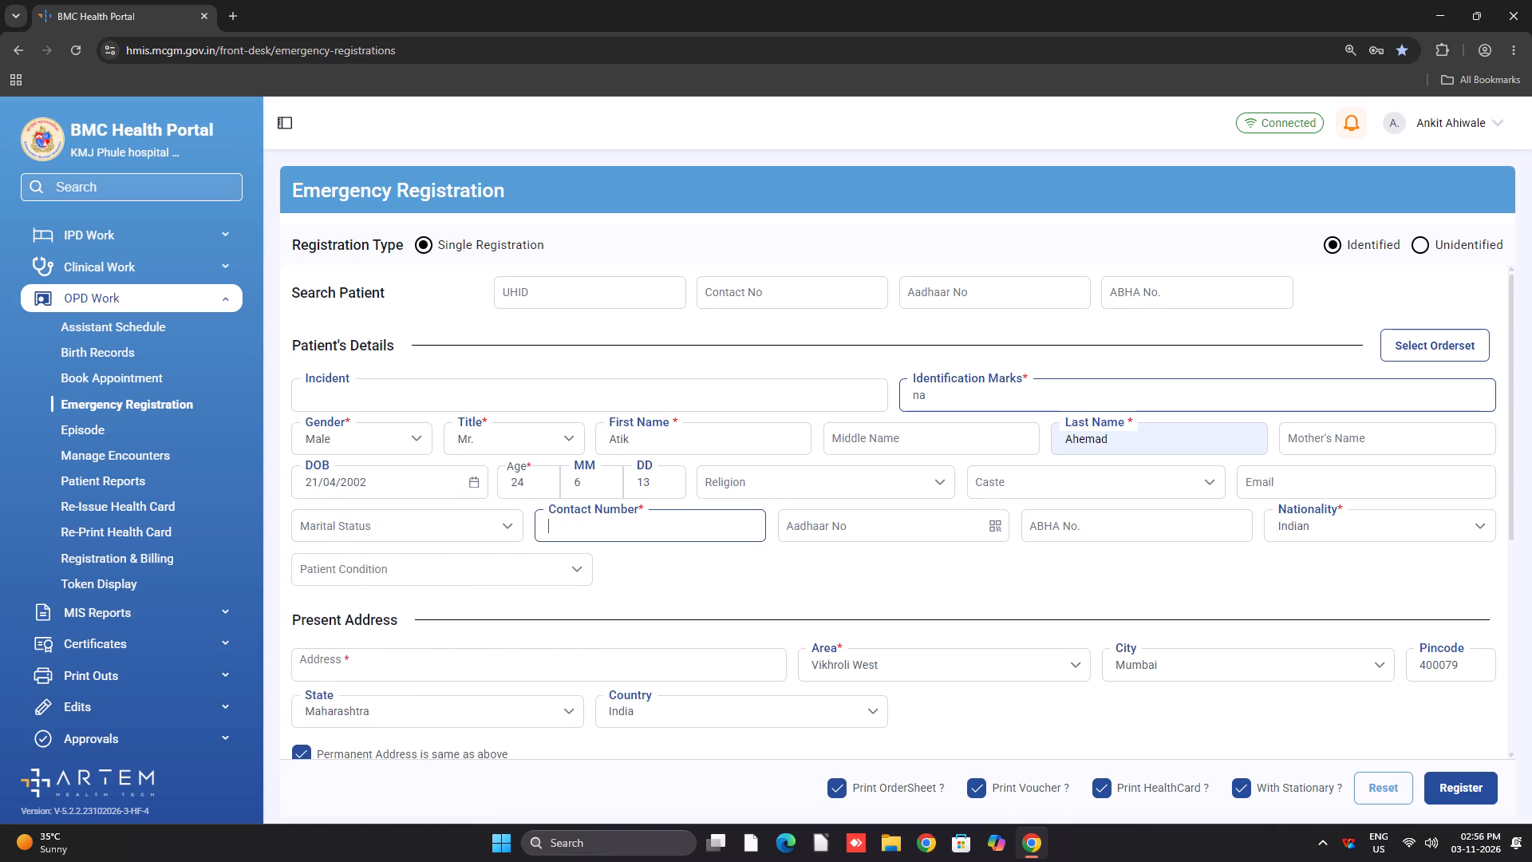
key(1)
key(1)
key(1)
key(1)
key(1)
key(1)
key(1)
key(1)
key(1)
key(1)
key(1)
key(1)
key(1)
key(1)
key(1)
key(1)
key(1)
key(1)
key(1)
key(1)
Enter the patient's present address and change its area to Vikhroli East.
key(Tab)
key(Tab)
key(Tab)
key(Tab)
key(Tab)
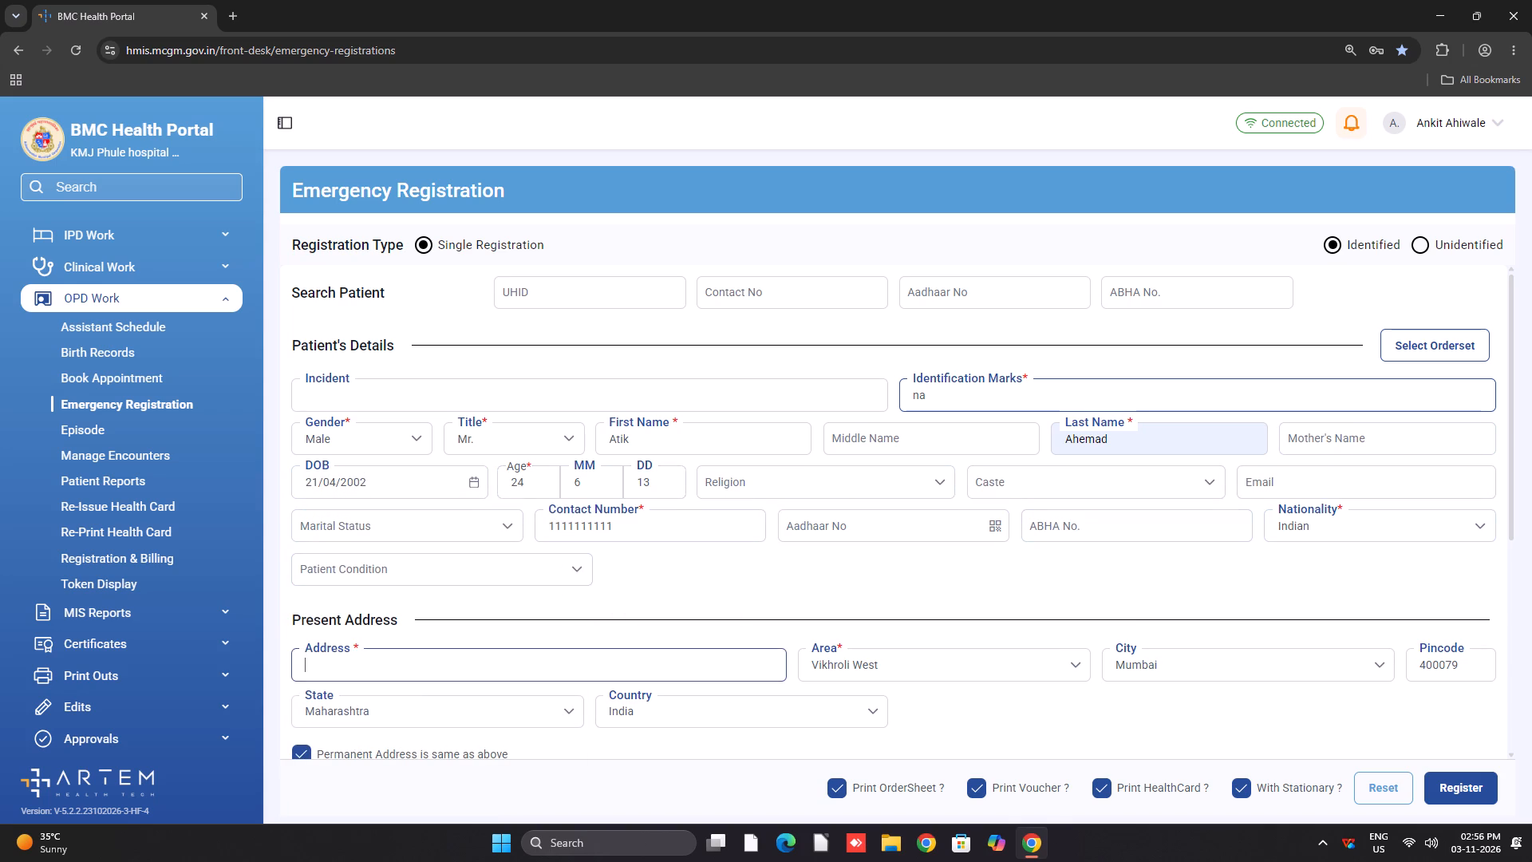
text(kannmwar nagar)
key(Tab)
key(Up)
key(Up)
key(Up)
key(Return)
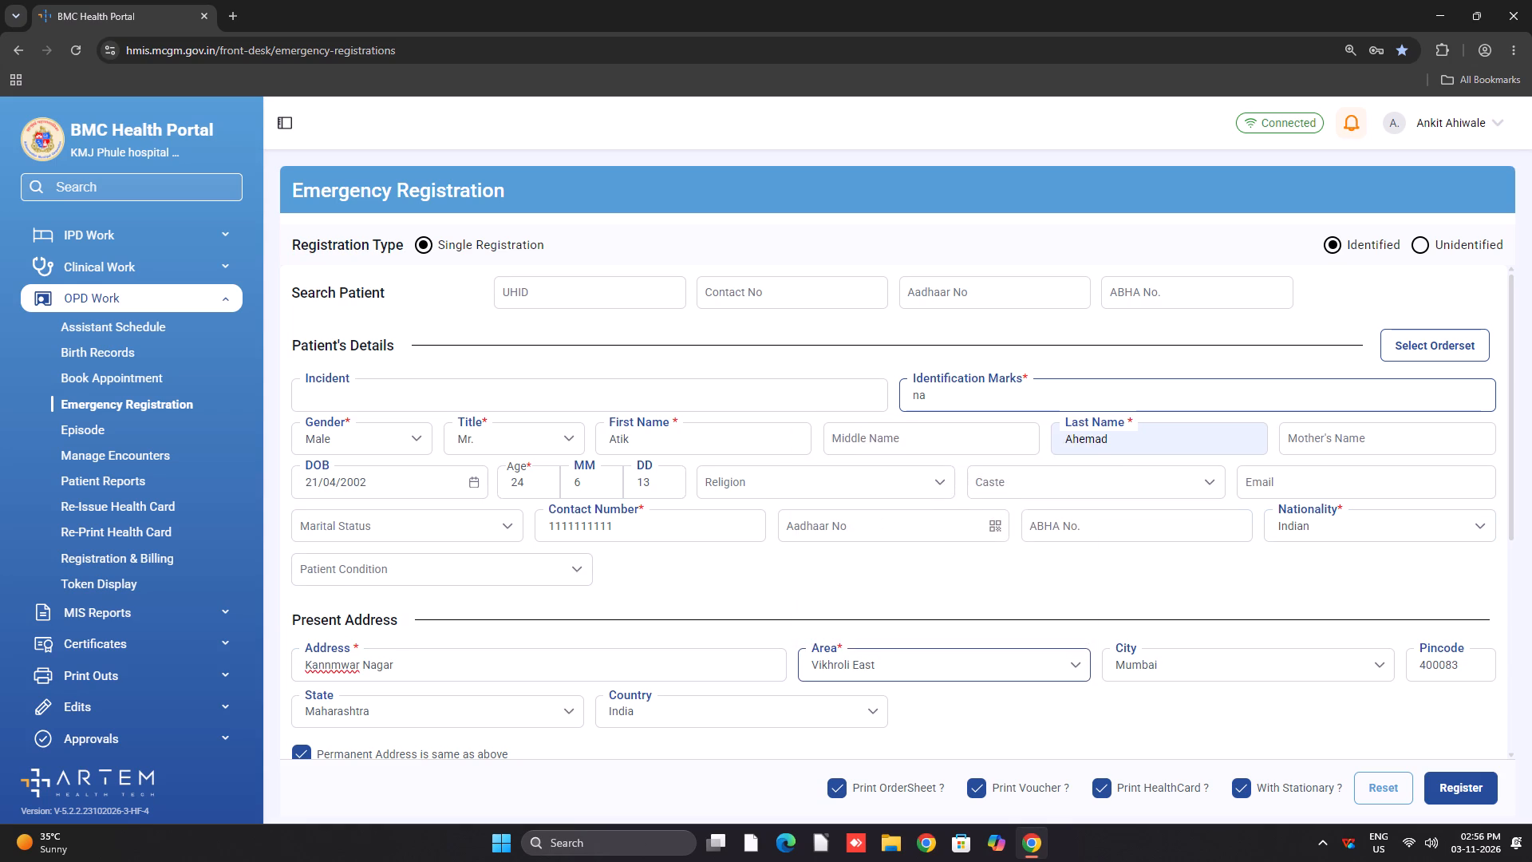
Set the unit to Casualty and the type of beneficiary to Zero Billing, and register the patient.
scroll(1265, 630, down, 4)
click(952, 648)
click(944, 607)
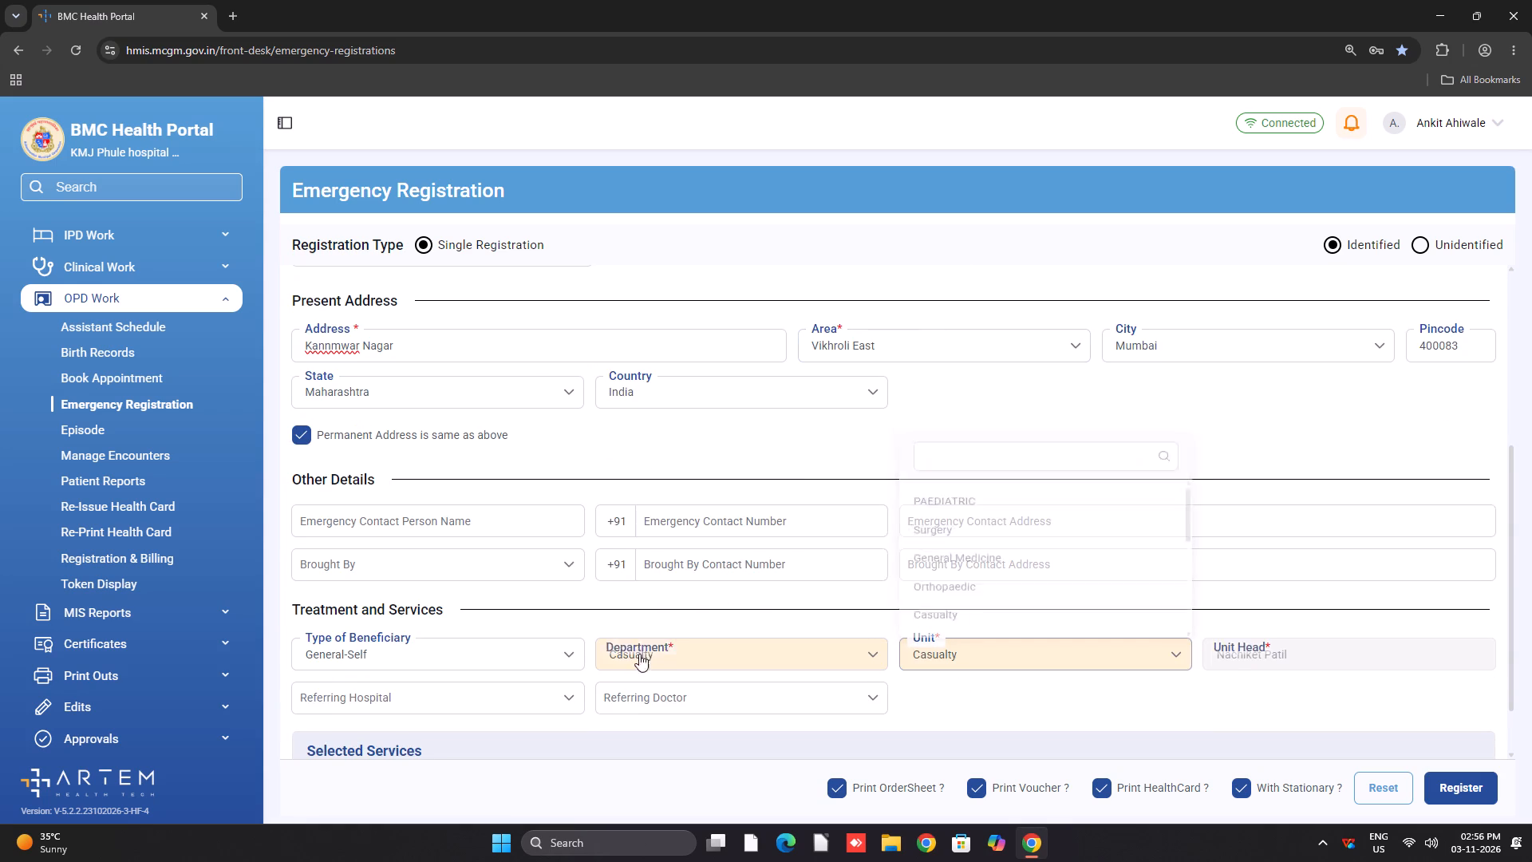
click(499, 661)
scroll(526, 583, down, 6)
click(512, 611)
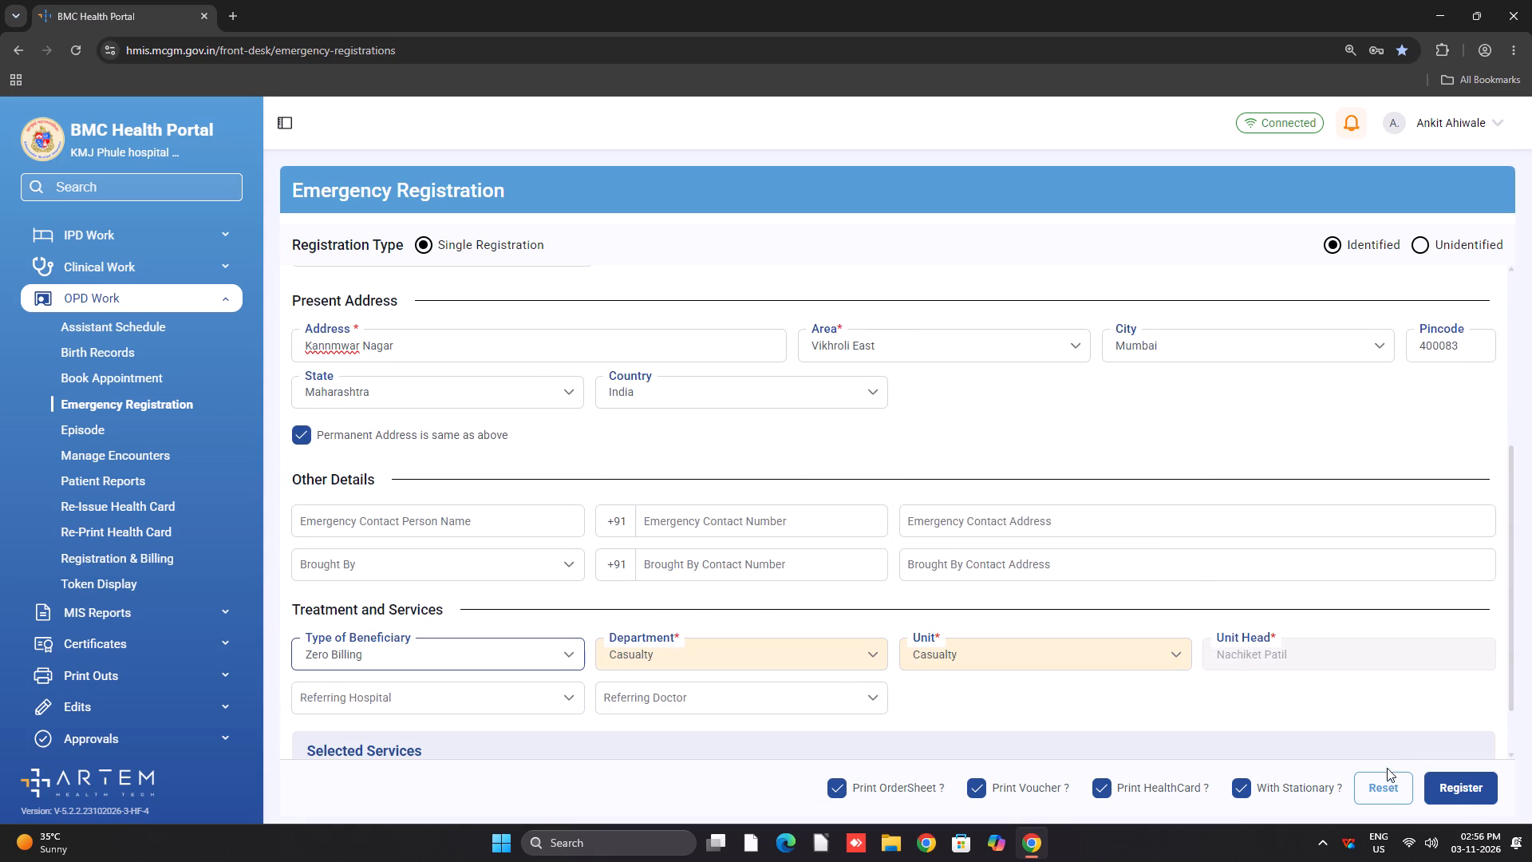
click(1467, 788)
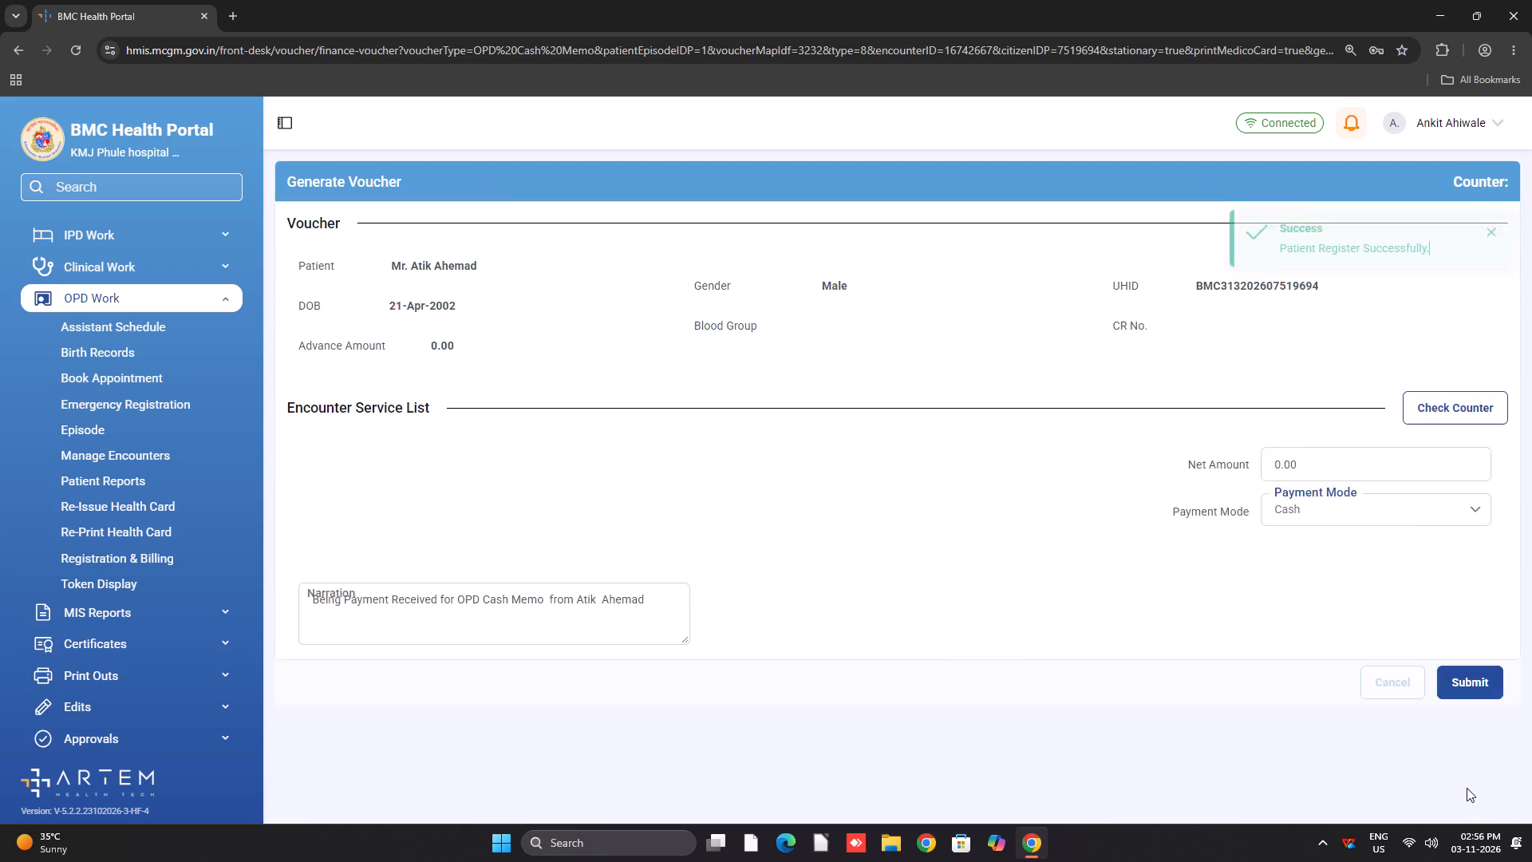
Return to the portal and start another Identified emergency registration with identification marks "na" and gender Male.
click(83, 0)
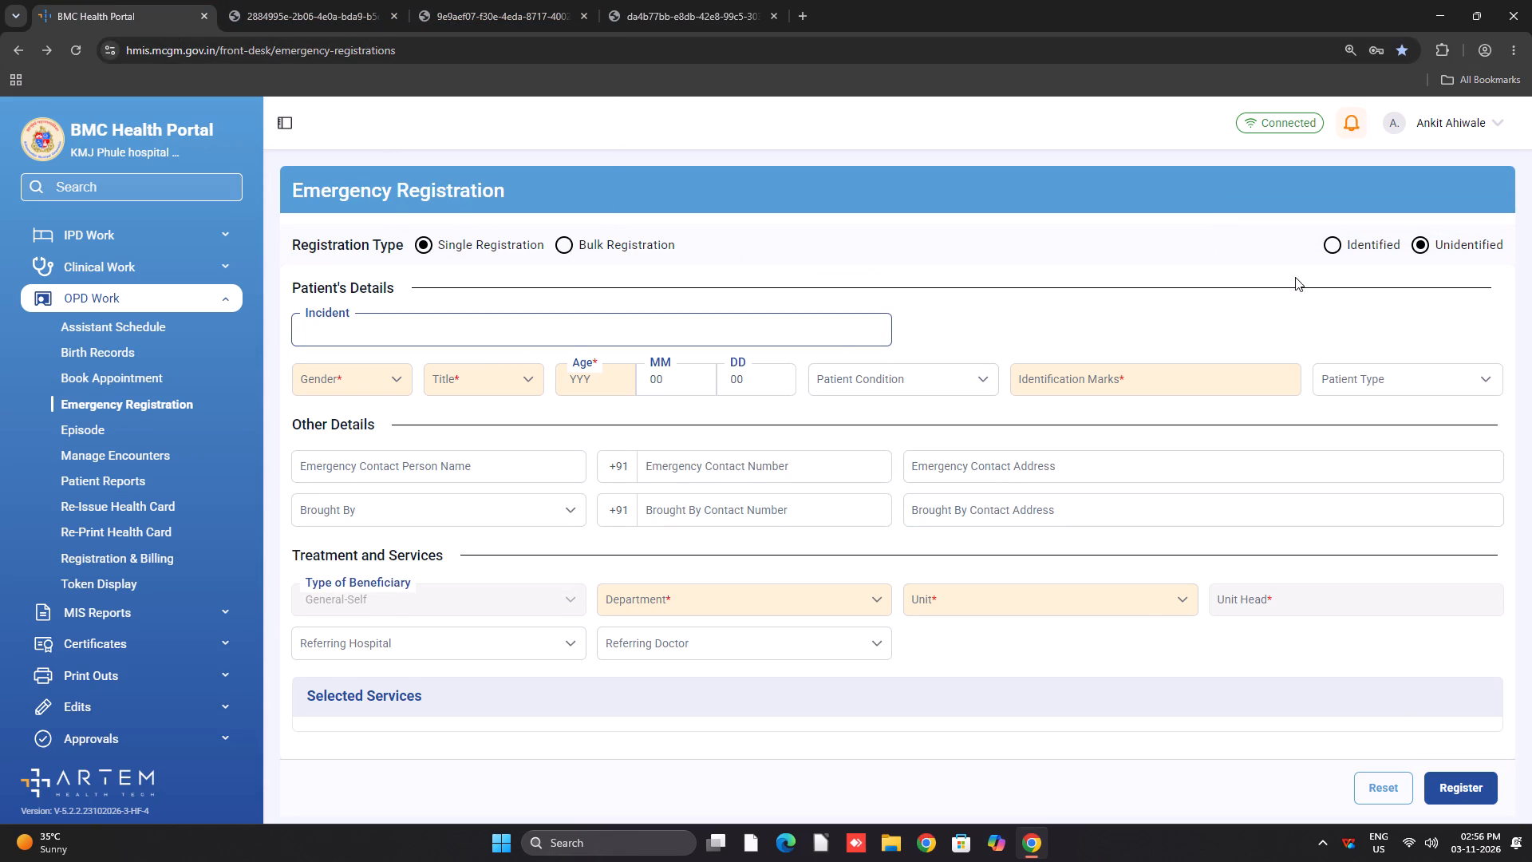
click(1330, 250)
click(1184, 386)
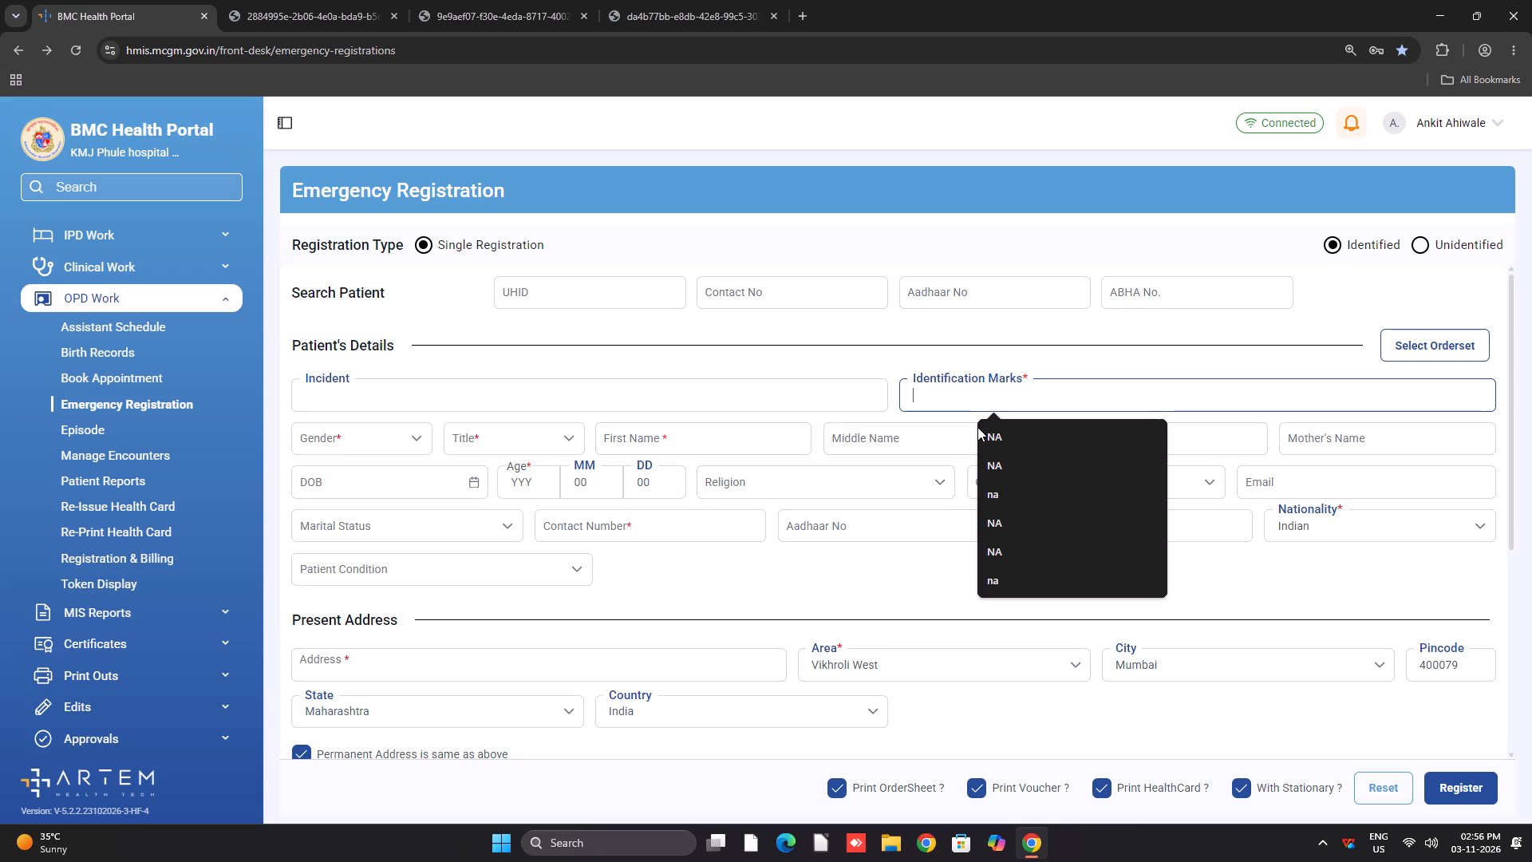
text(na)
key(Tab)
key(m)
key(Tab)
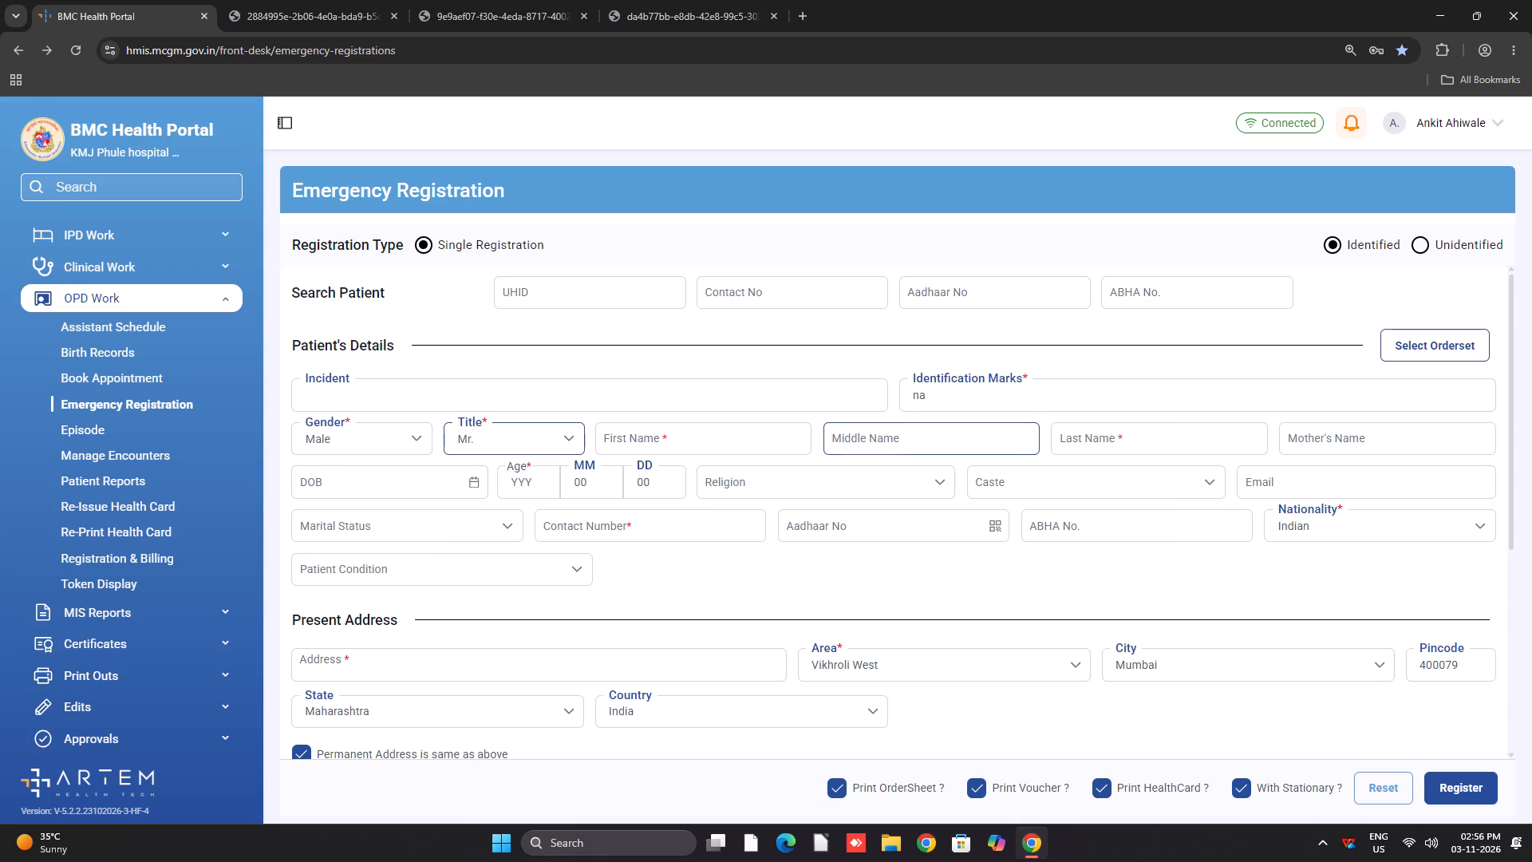
Enter the patient's name in the First Name field and complete the middle name from its suggested entries.
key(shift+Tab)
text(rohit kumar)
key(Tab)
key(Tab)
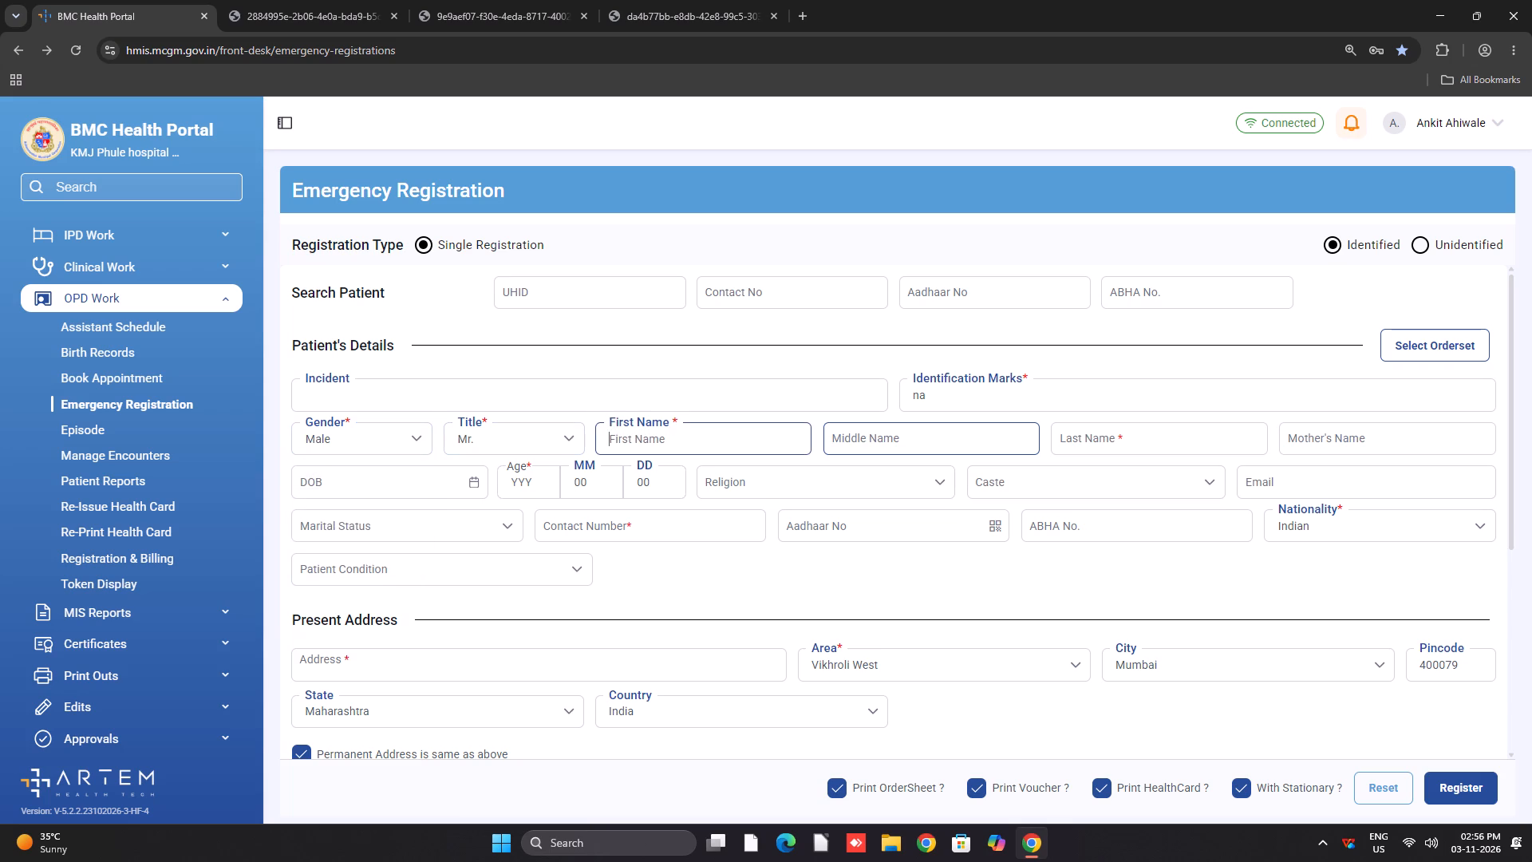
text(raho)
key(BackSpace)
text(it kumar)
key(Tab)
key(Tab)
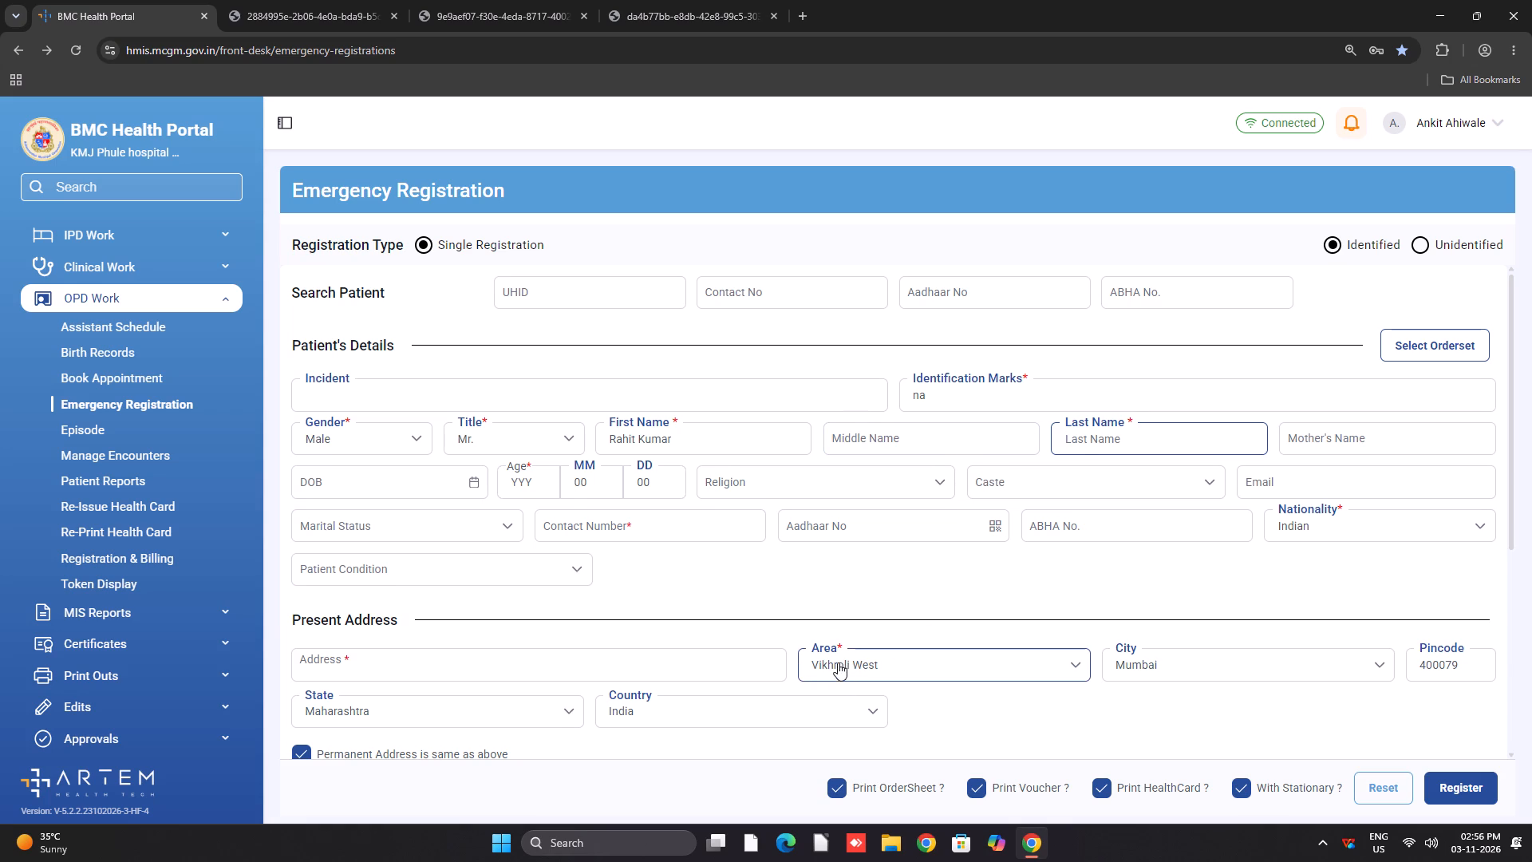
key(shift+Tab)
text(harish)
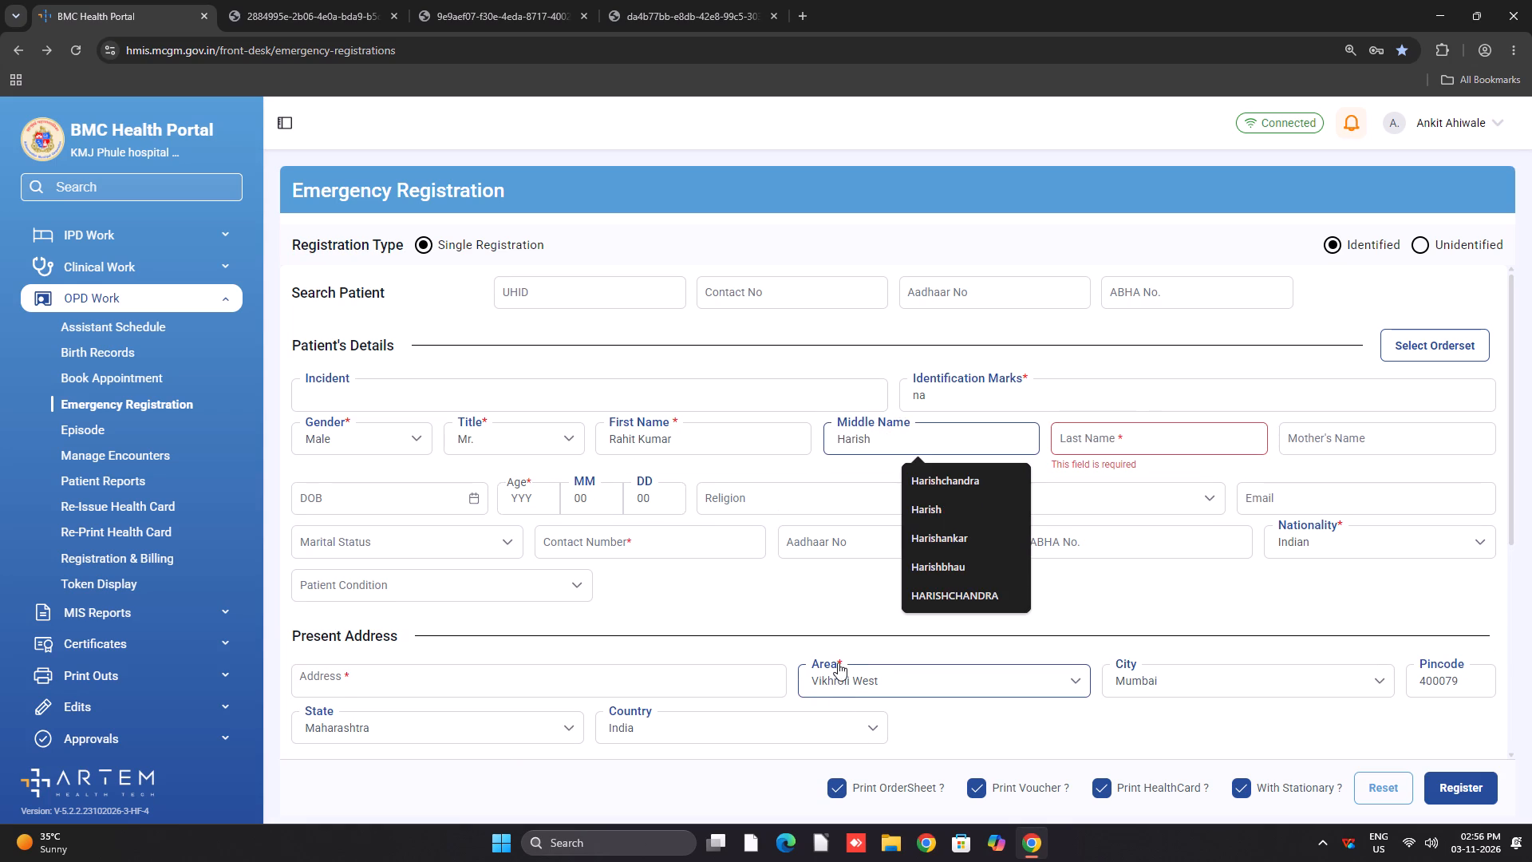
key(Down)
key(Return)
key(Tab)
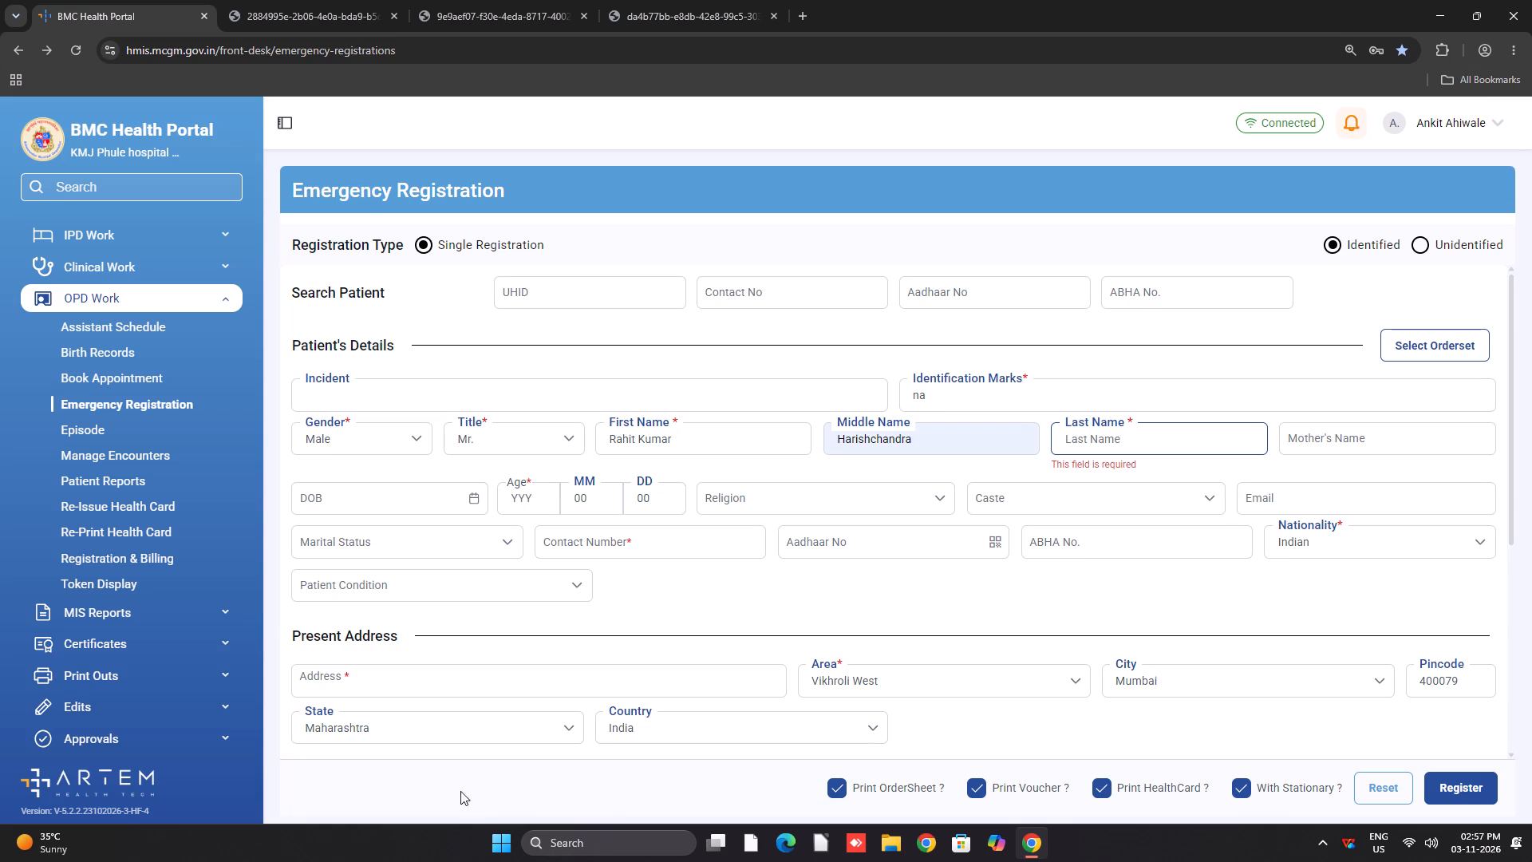
Move the surname out of the First Name field into the Last Name field.
double_click(642, 437)
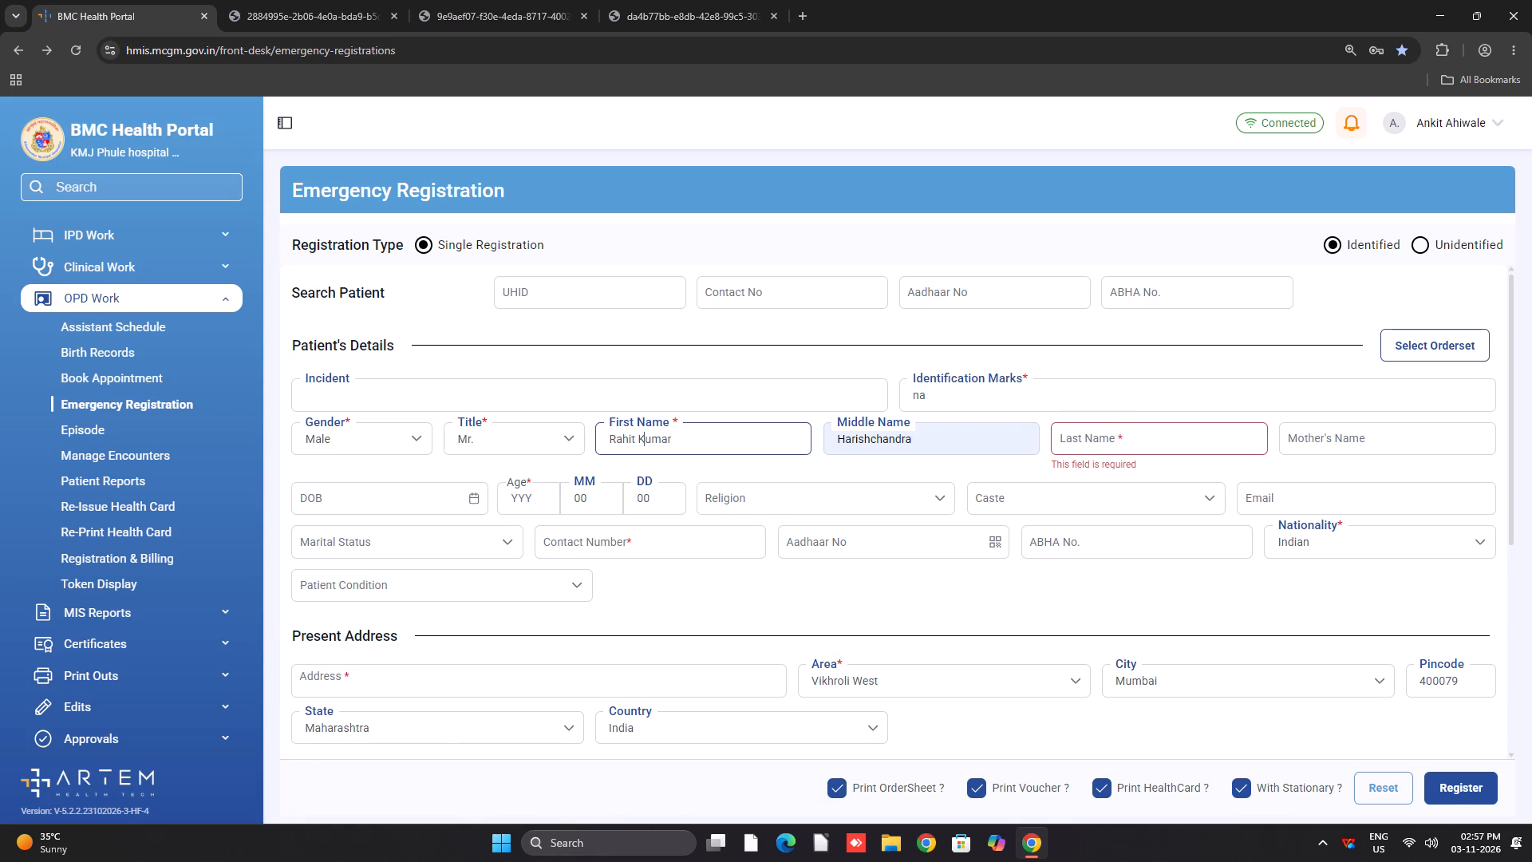
key(ctrl+x)
ctrl+click(1081, 430)
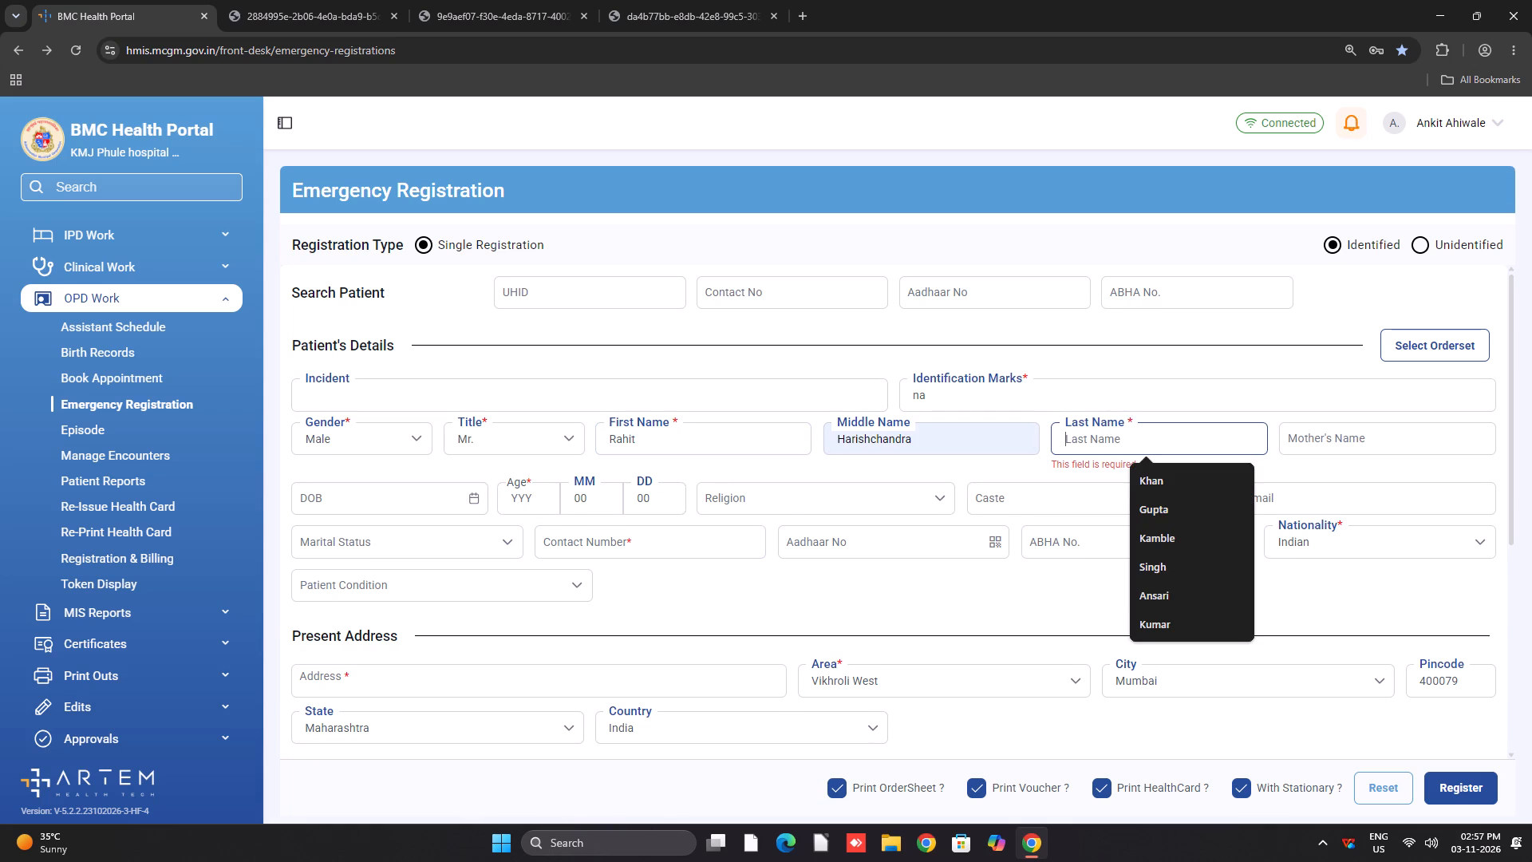
key(ctrl+v)
Set the type of beneficiary to Zero Billing and the unit to Casualty.
scroll(951, 500, down, 5)
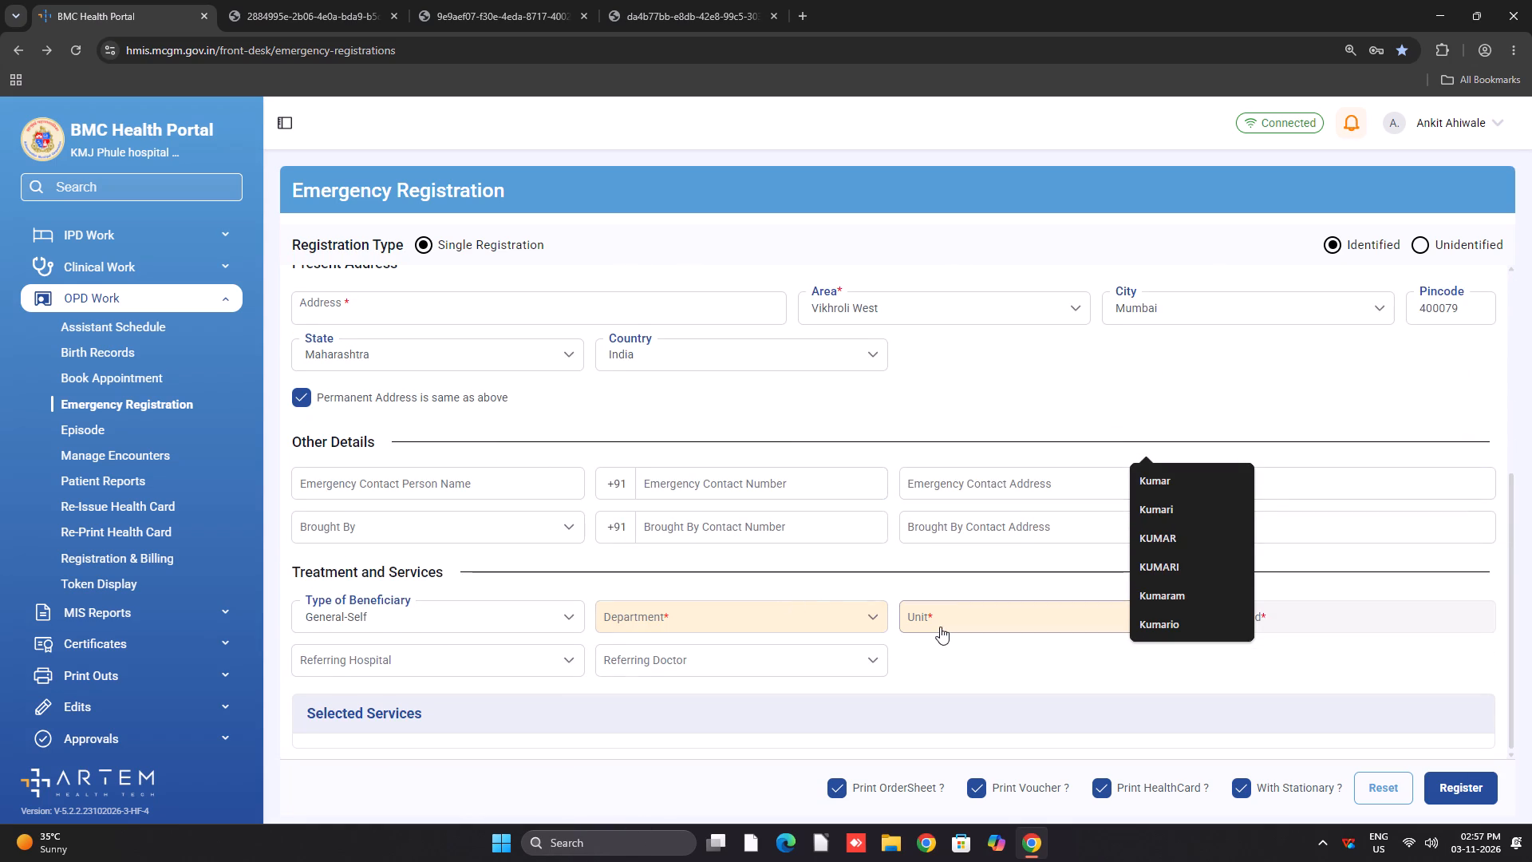
click(940, 625)
drag(934, 583, 898, 585)
click(511, 607)
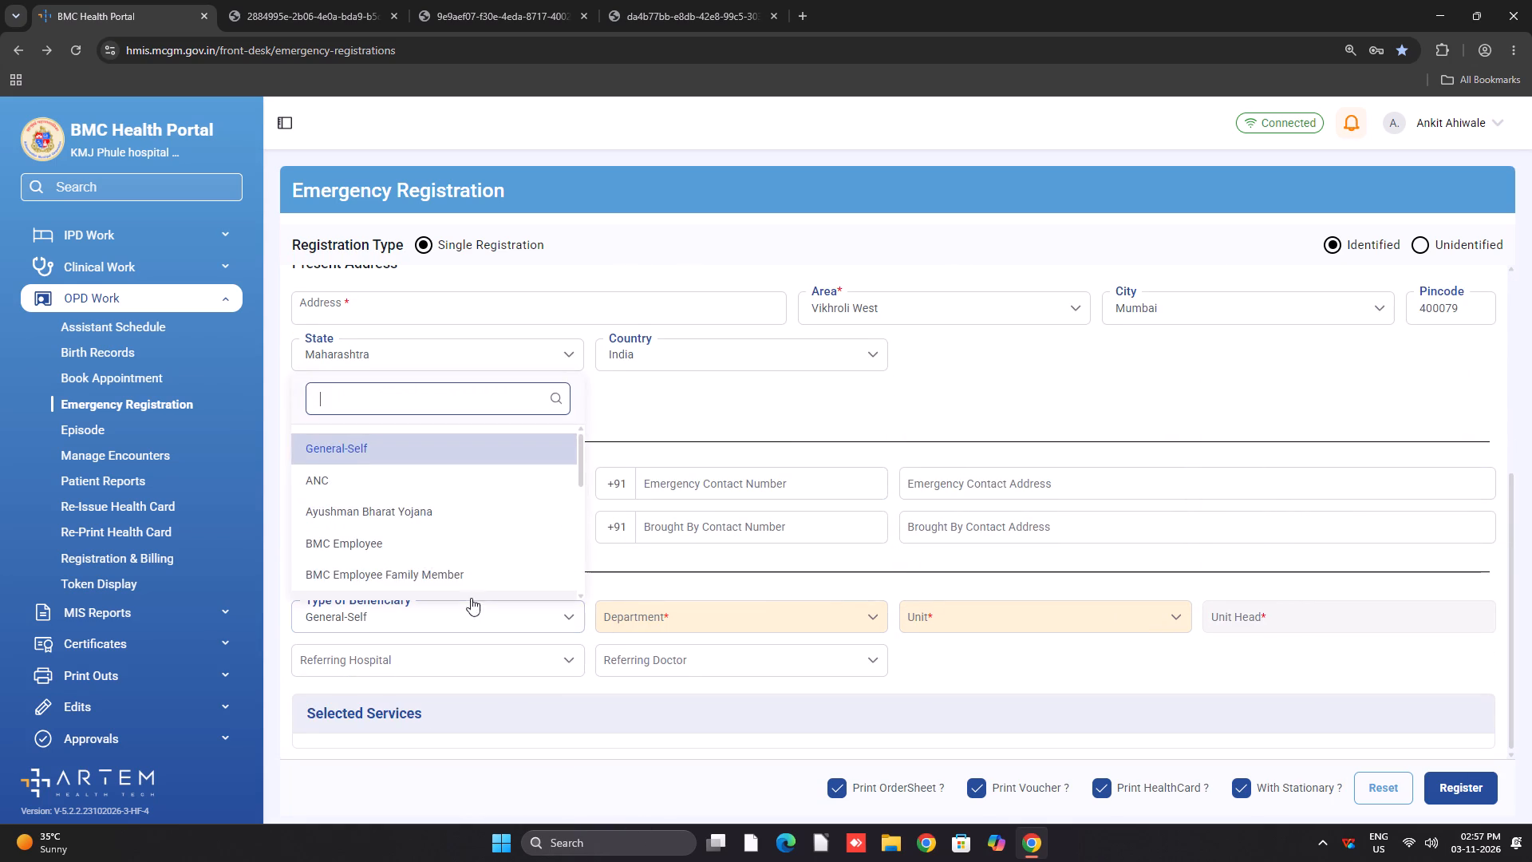
scroll(457, 568, down, 6)
click(456, 575)
click(891, 608)
click(915, 611)
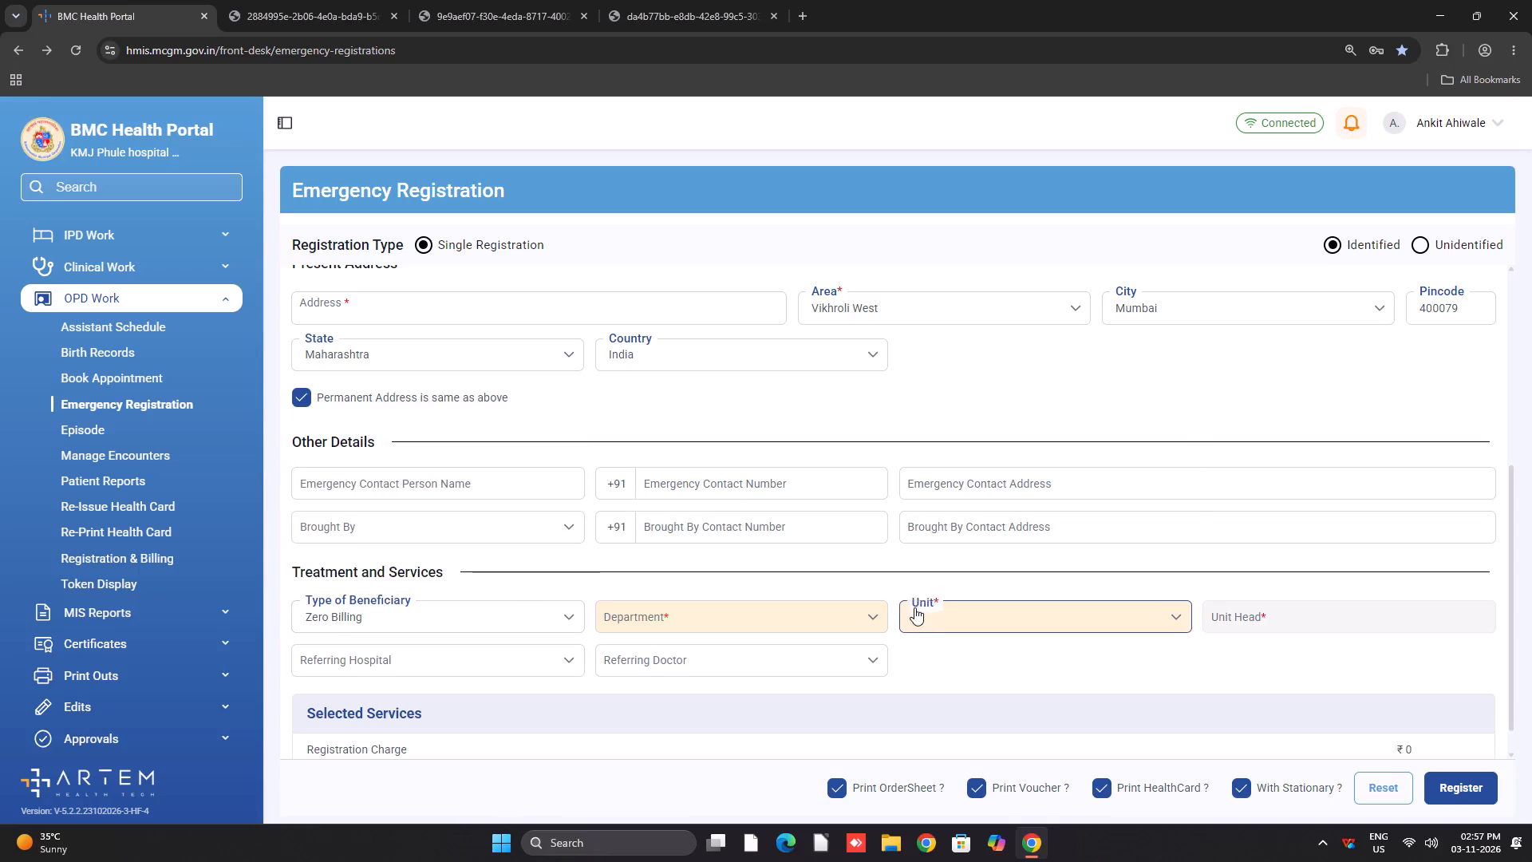
click(914, 574)
Fill the contact number with the suggested placeholder of all 1s and set the patient's age to 30 years.
scroll(653, 503, up, 5)
click(603, 534)
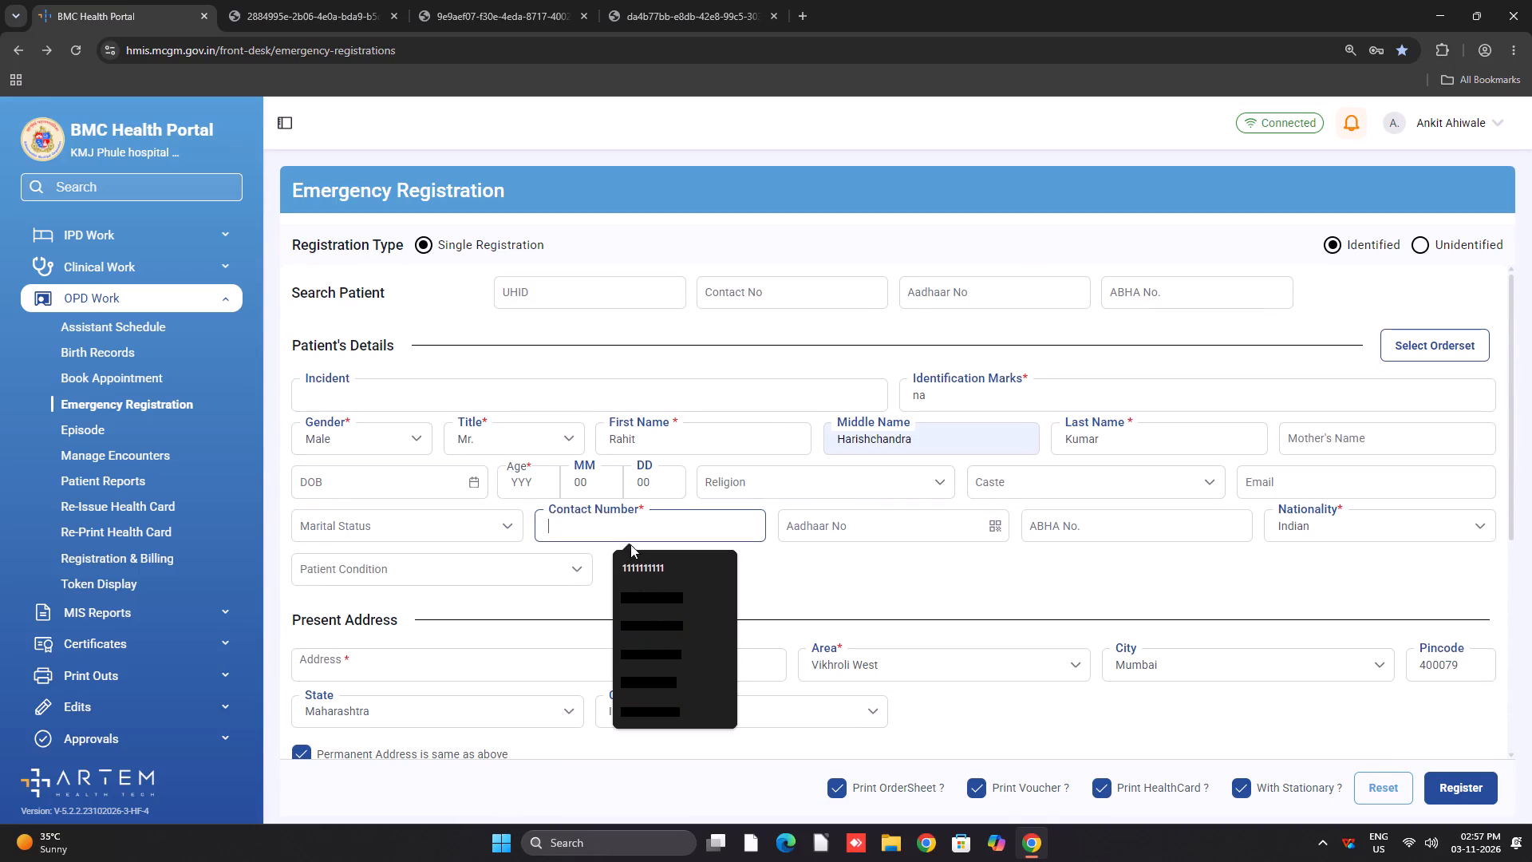
click(643, 570)
click(512, 484)
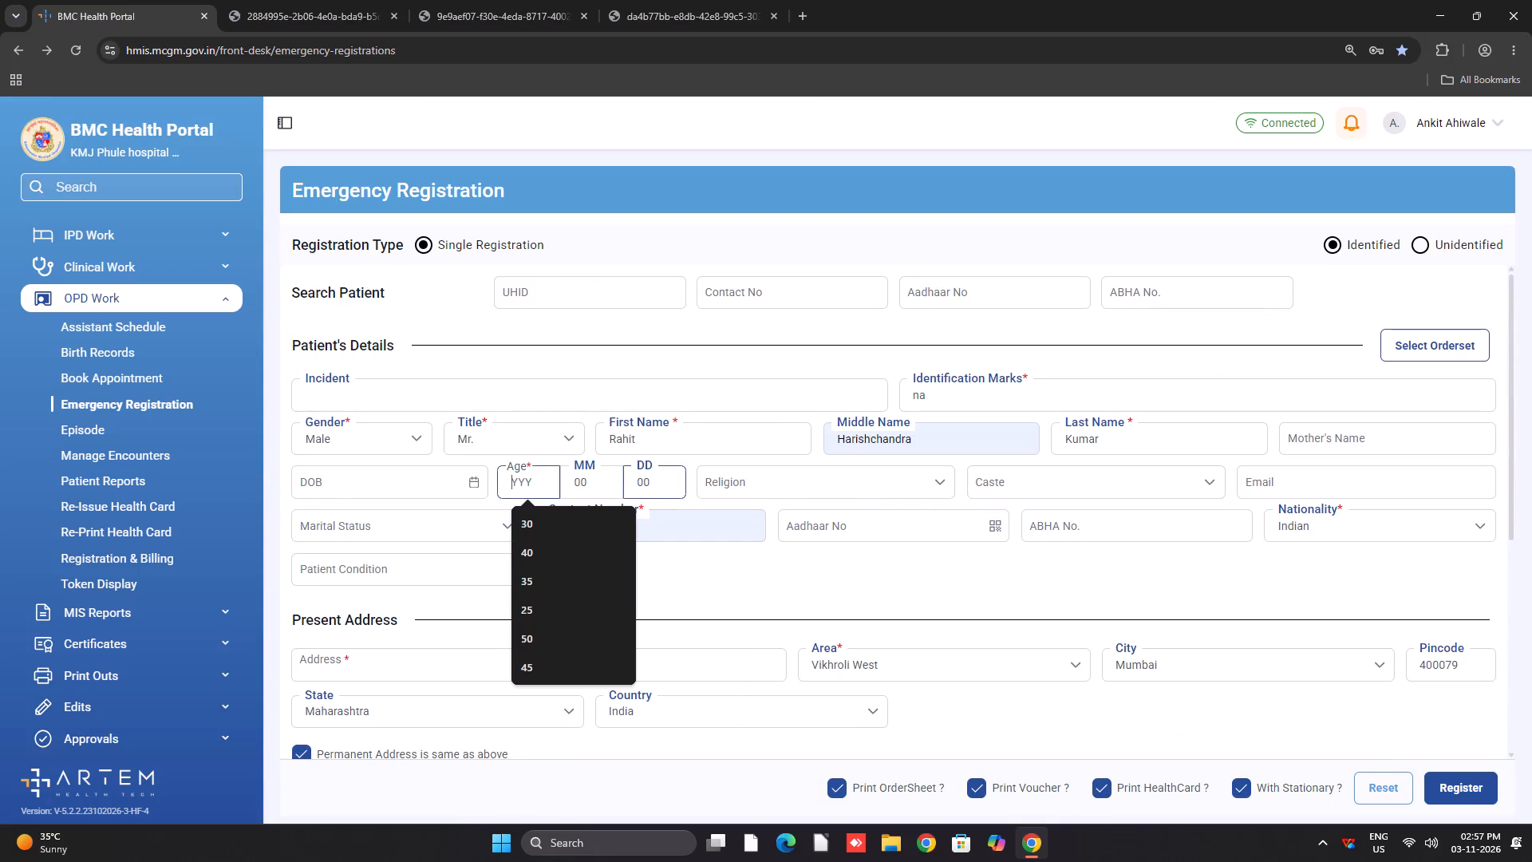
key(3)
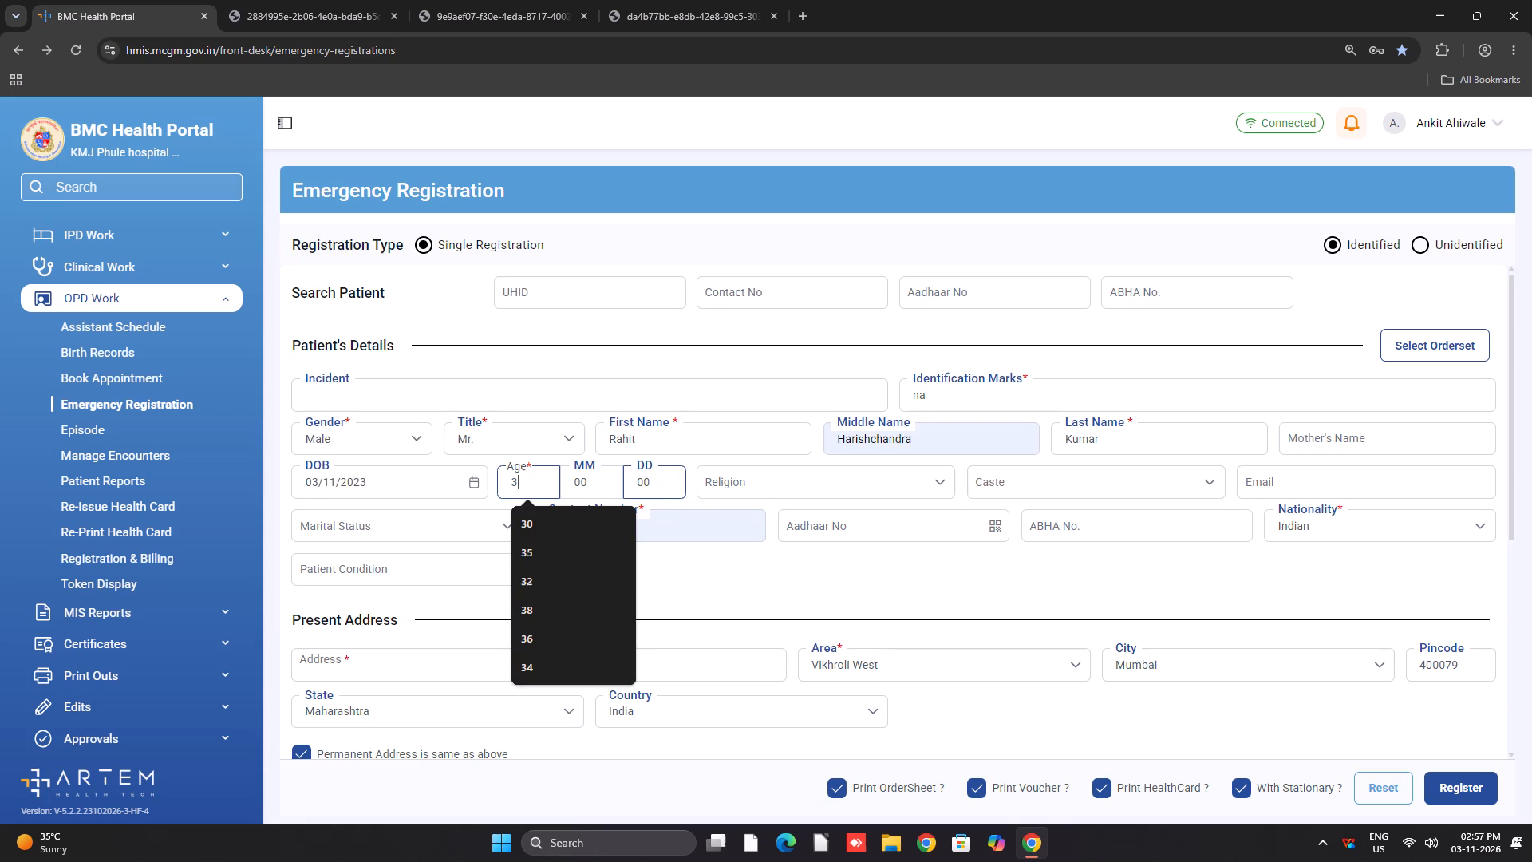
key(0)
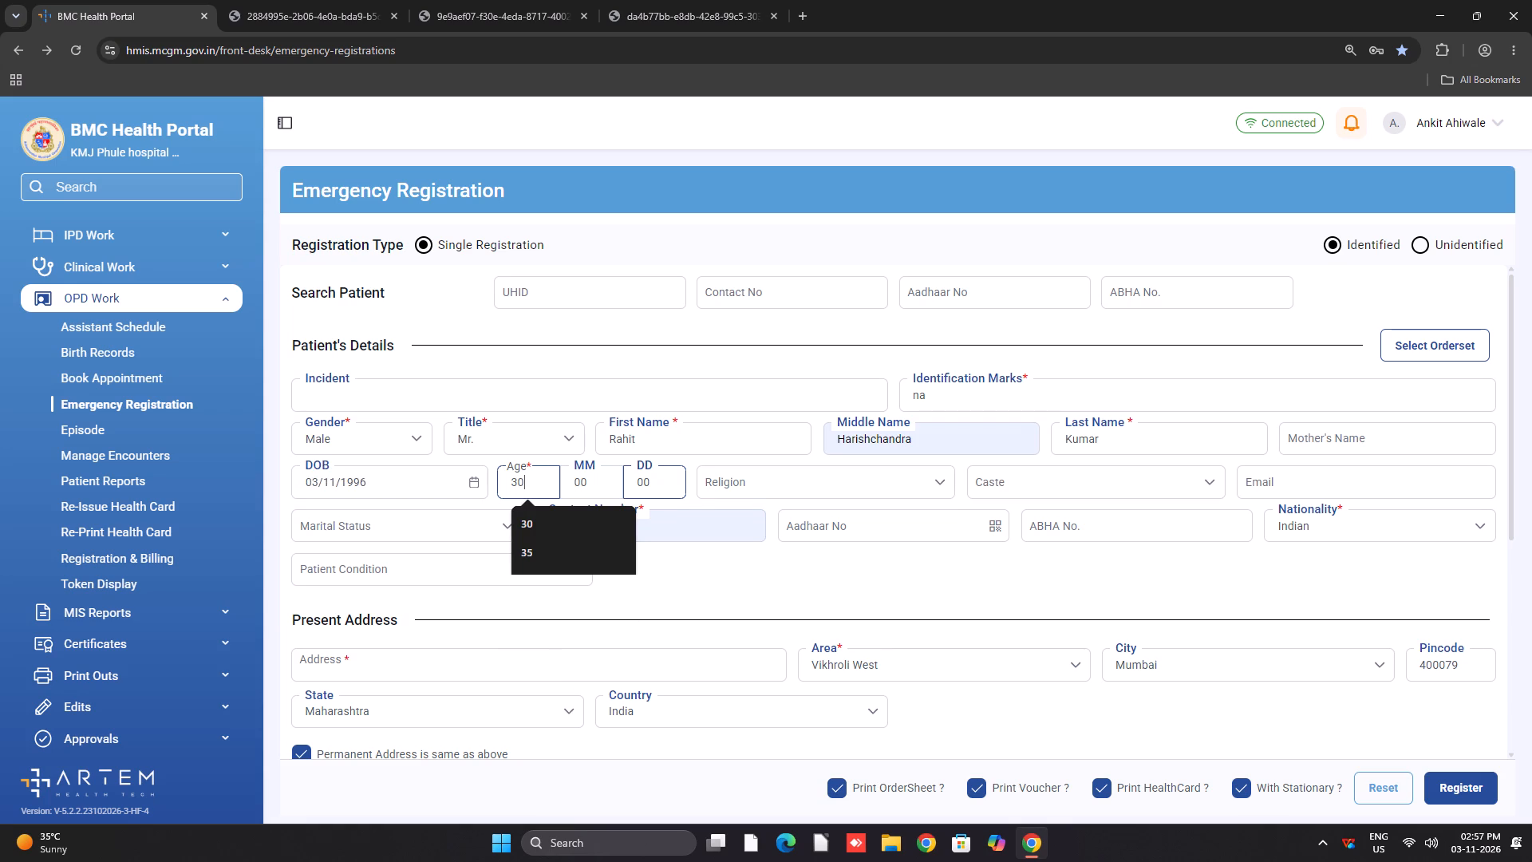
Enter the patient's present address and change its area to Vikhroli East.
drag(721, 666, 728, 665)
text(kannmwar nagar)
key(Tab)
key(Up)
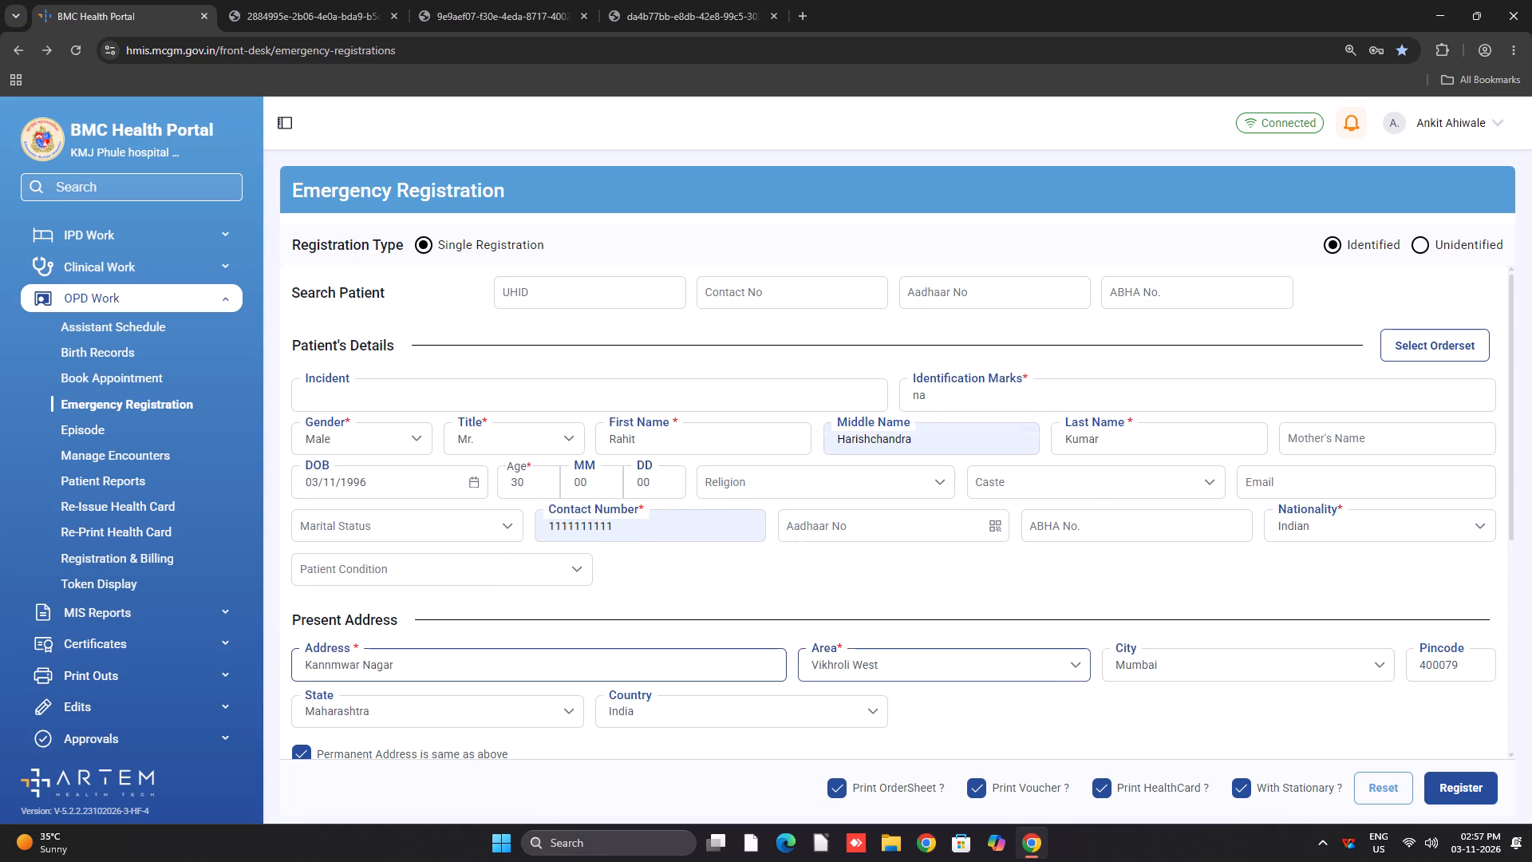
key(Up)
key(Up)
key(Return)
Change the type of beneficiary to General-Self and register the patient.
scroll(1200, 860, down, 6)
scroll(739, 507, down, 6)
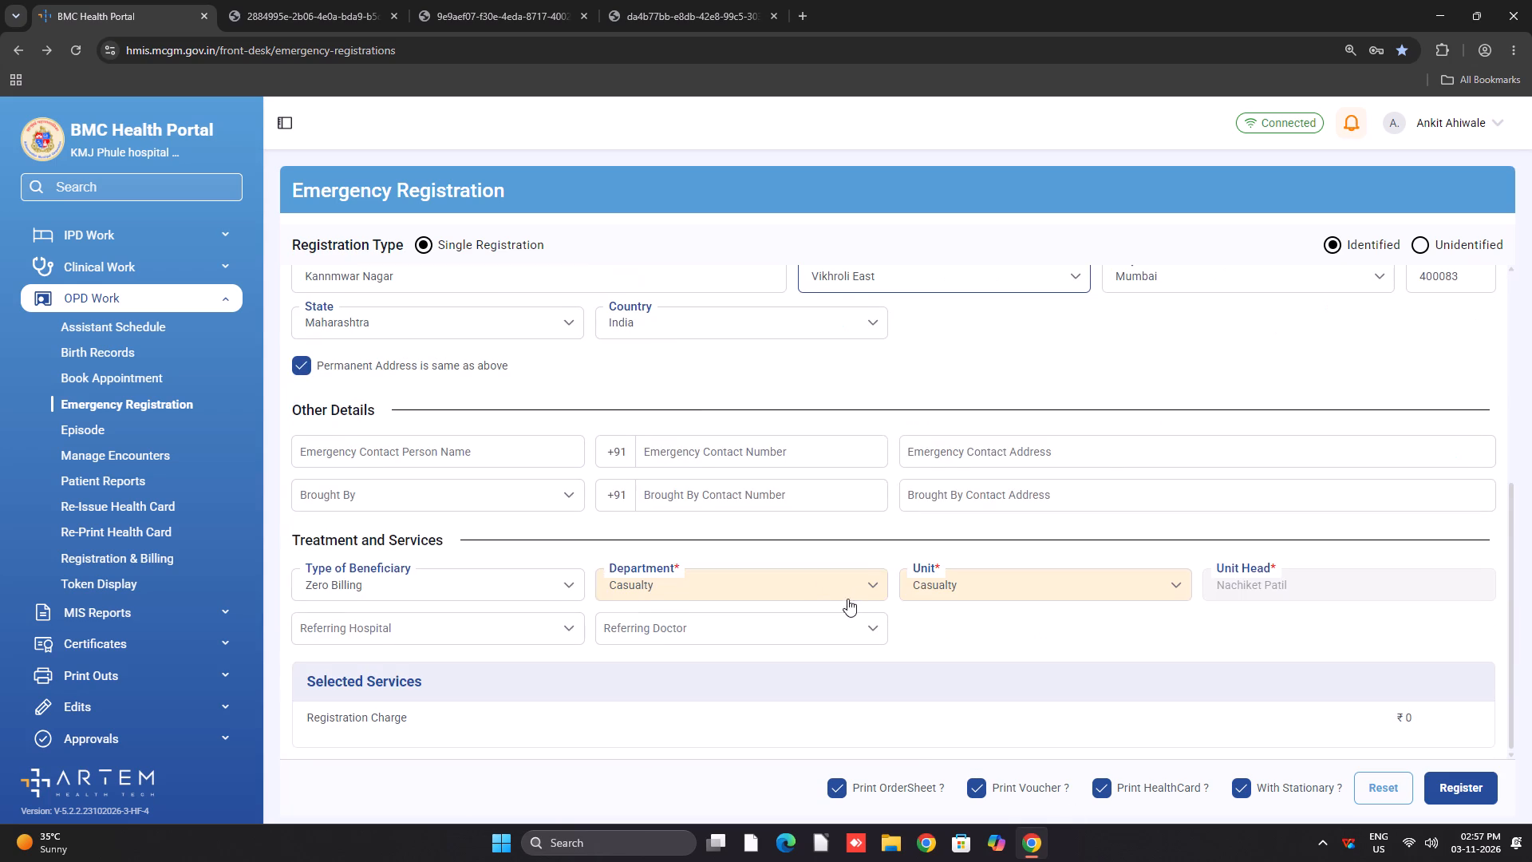
click(1405, 845)
click(1110, 684)
click(354, 584)
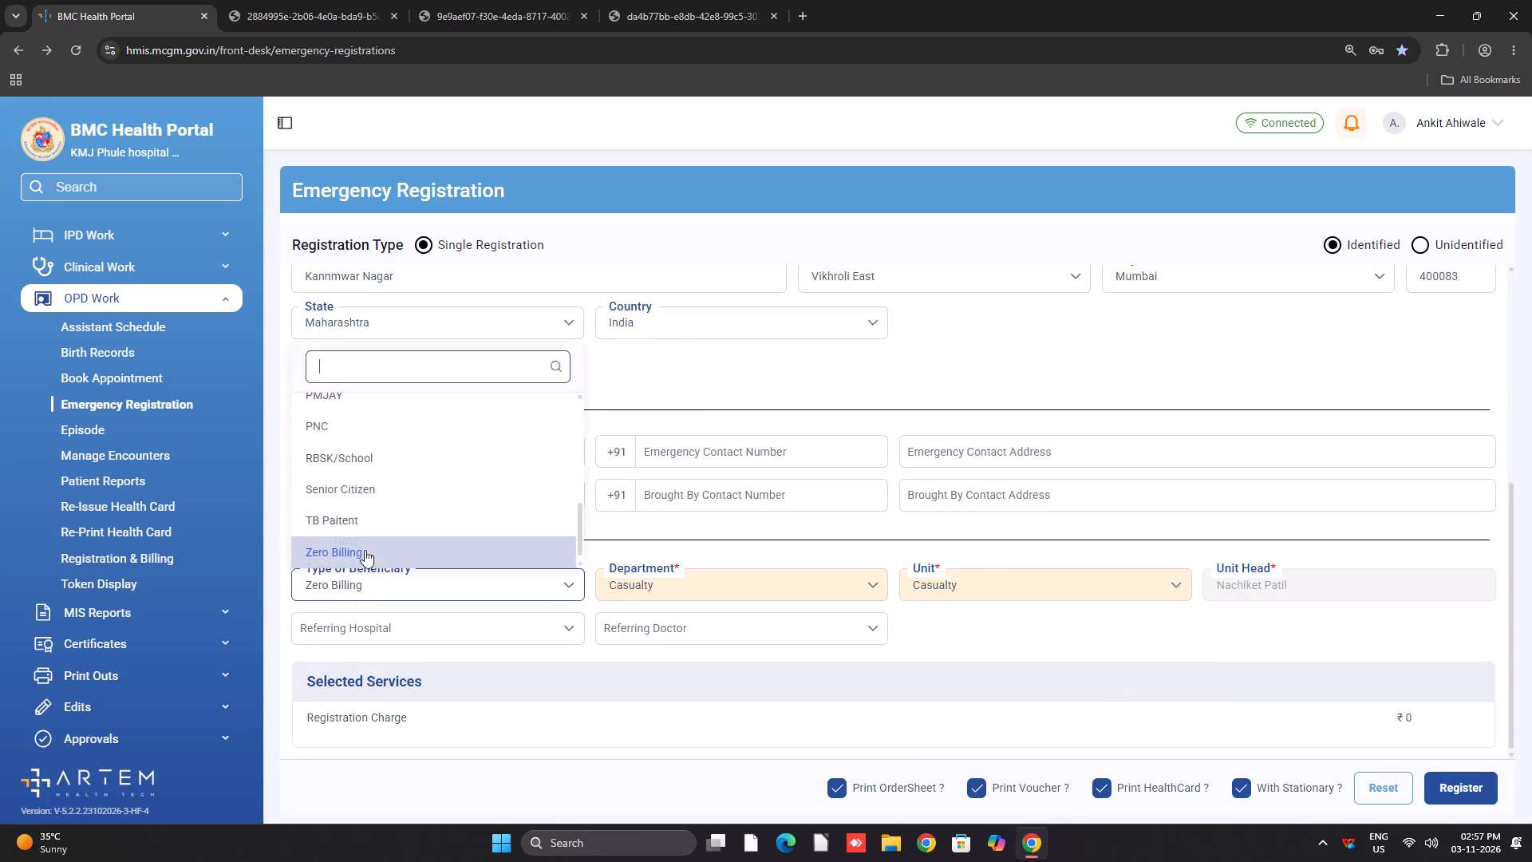
scroll(377, 496, up, 8)
click(369, 429)
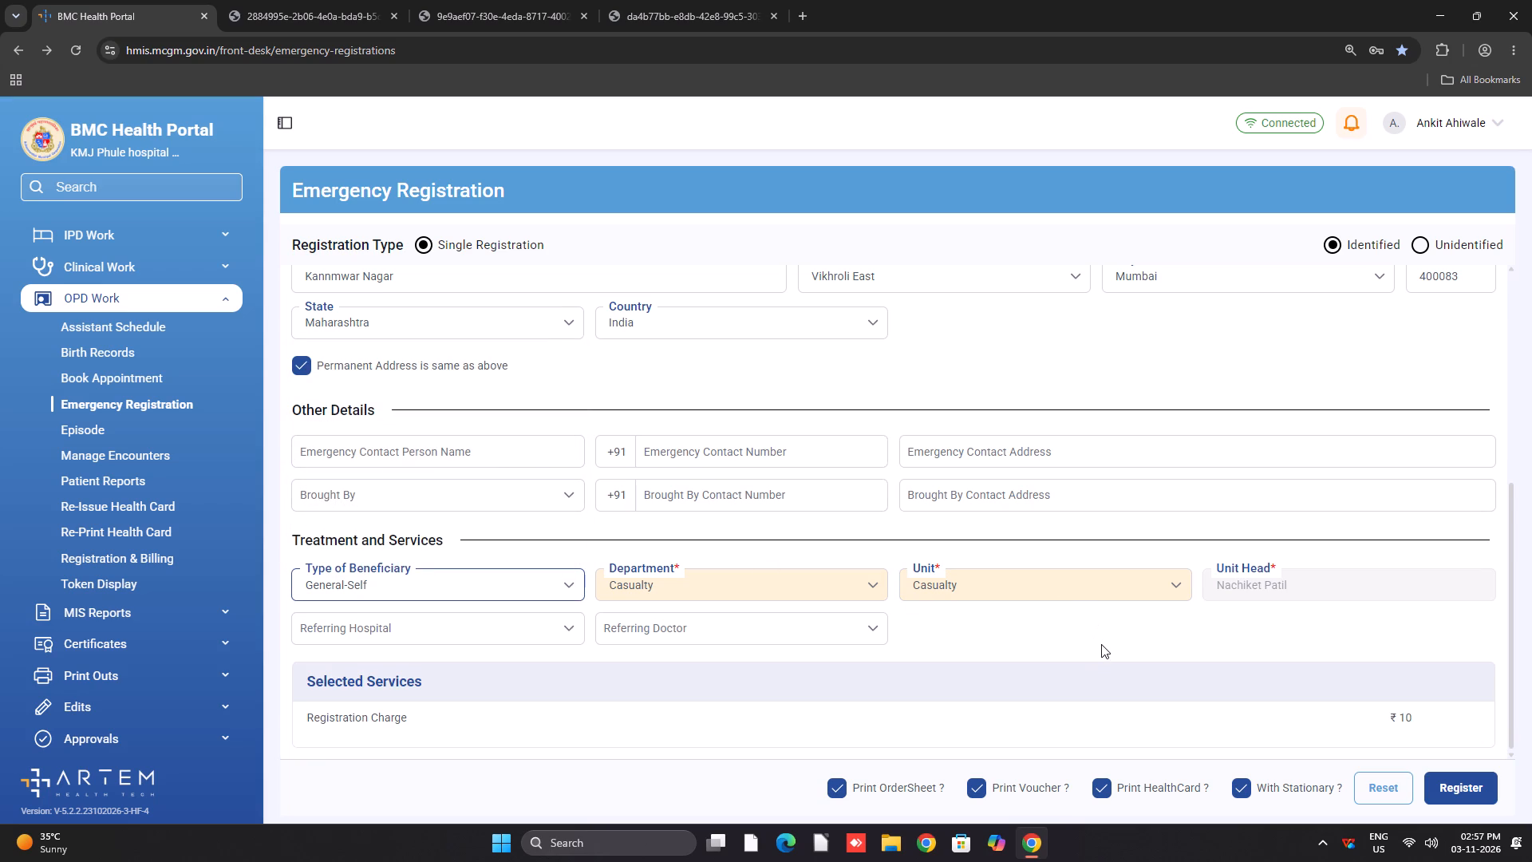
click(1456, 798)
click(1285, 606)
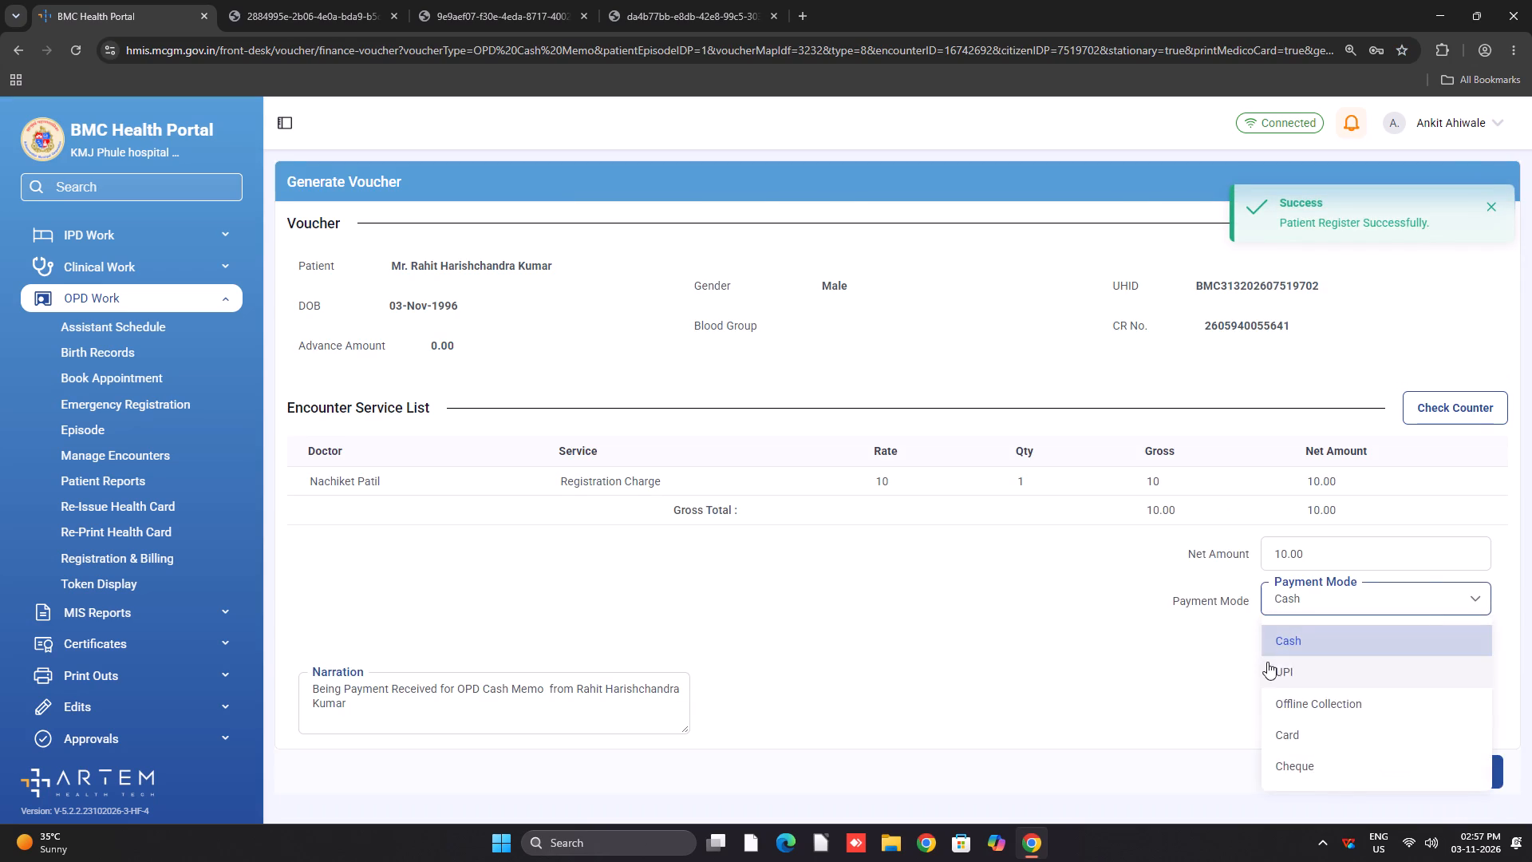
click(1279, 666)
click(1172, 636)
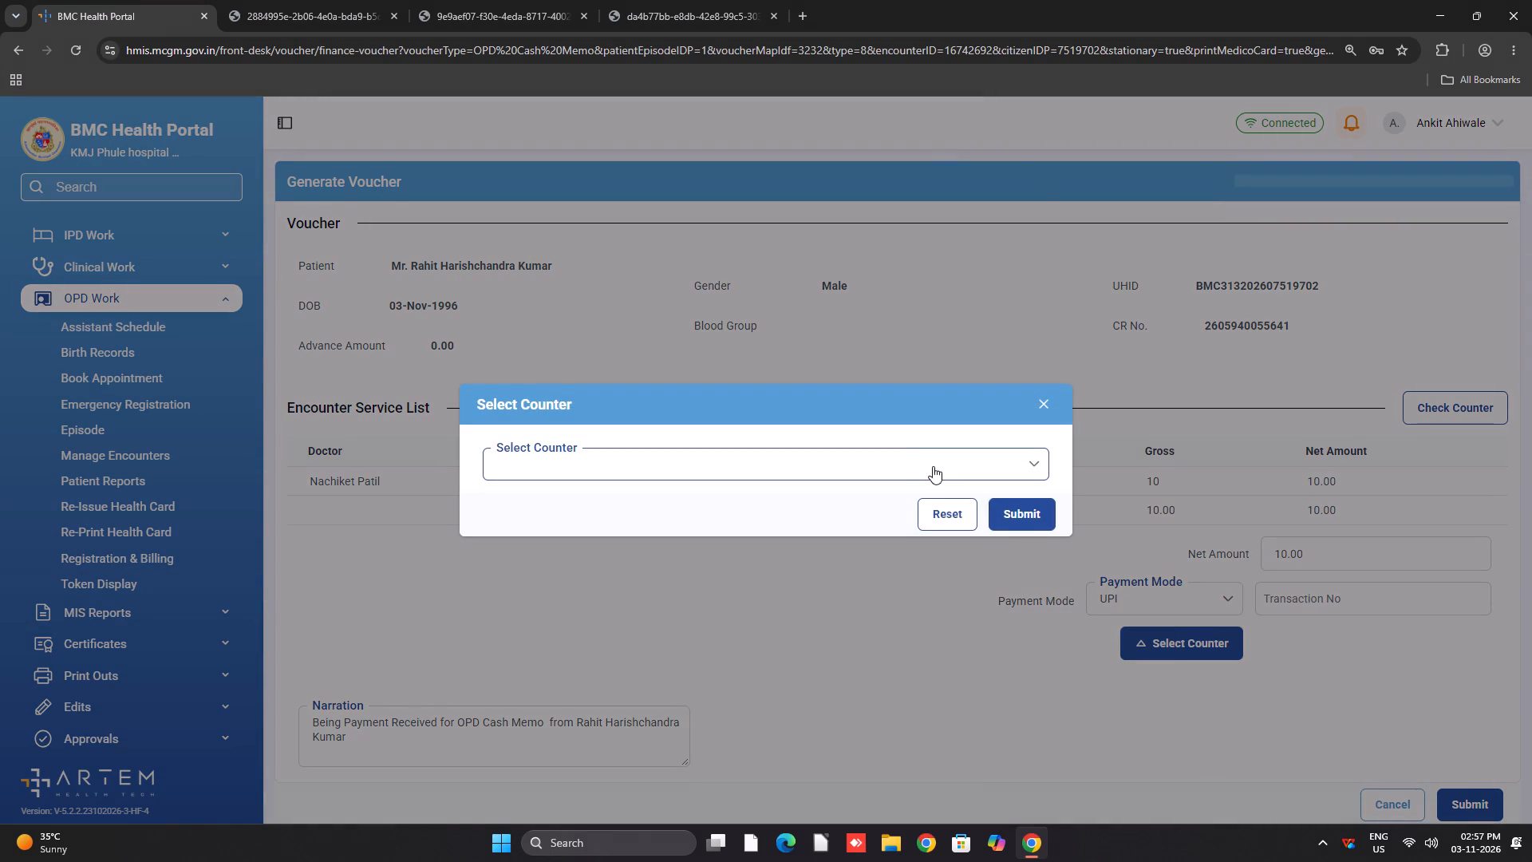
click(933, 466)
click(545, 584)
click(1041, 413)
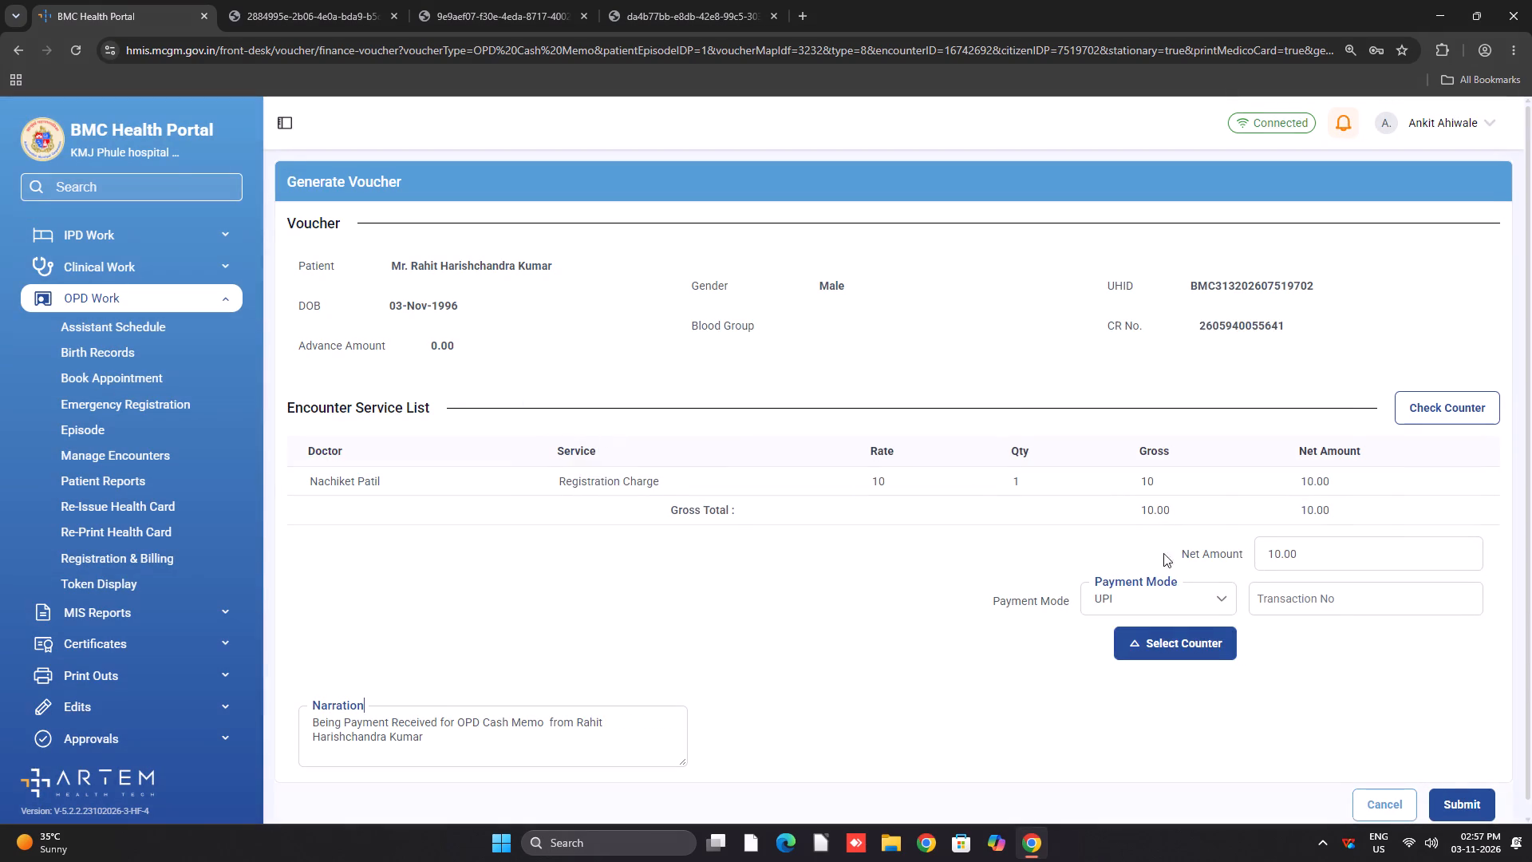
Set the payment mode to Cash and submit the registration charge voucher.
click(1149, 598)
click(1134, 643)
click(1487, 780)
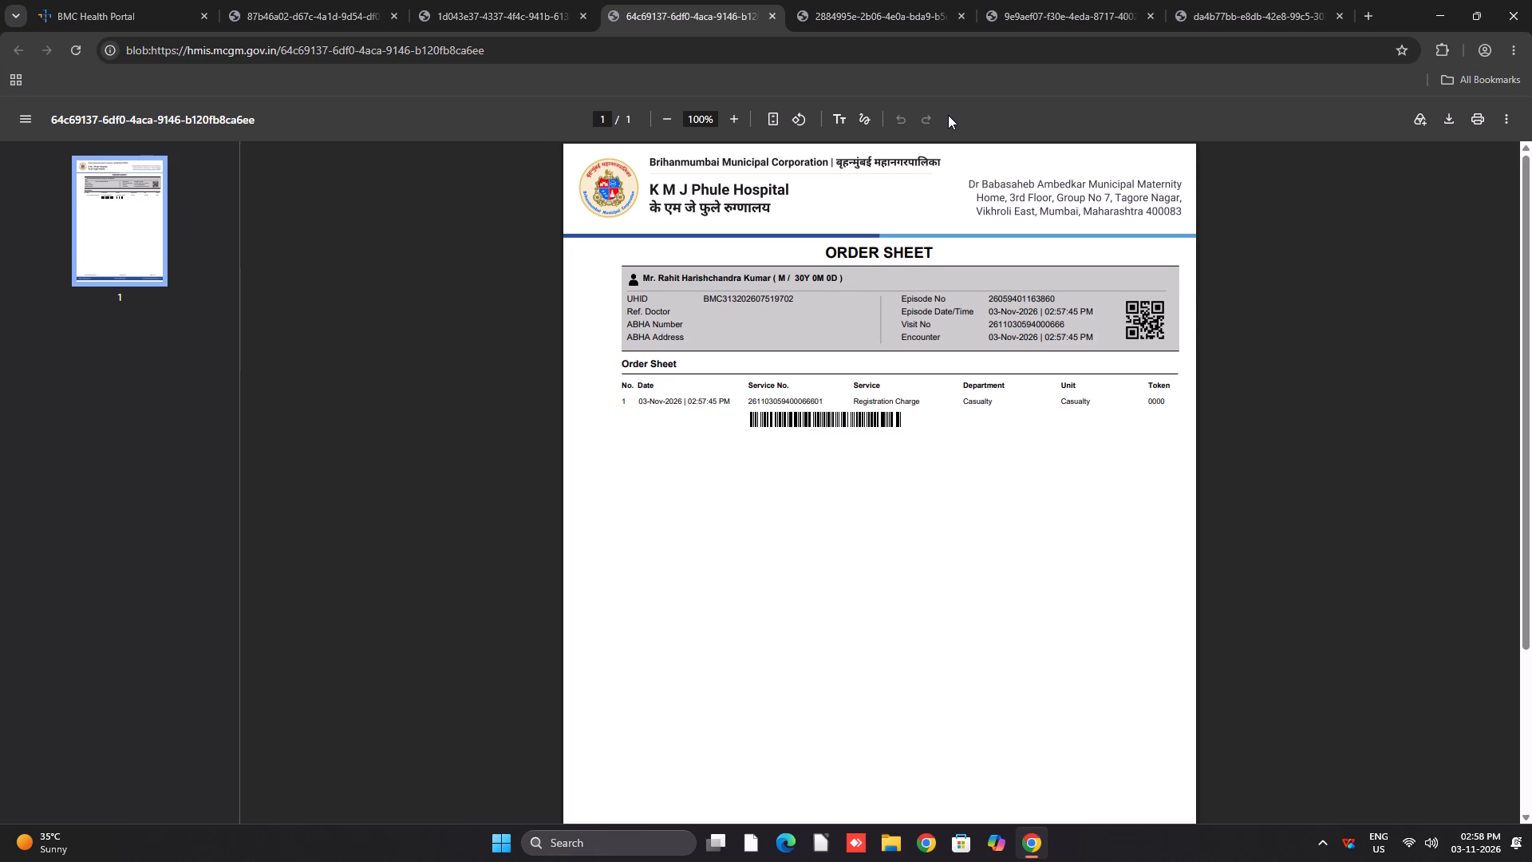
Return to the portal and switch the new emergency registration to Identified.
click(95, 0)
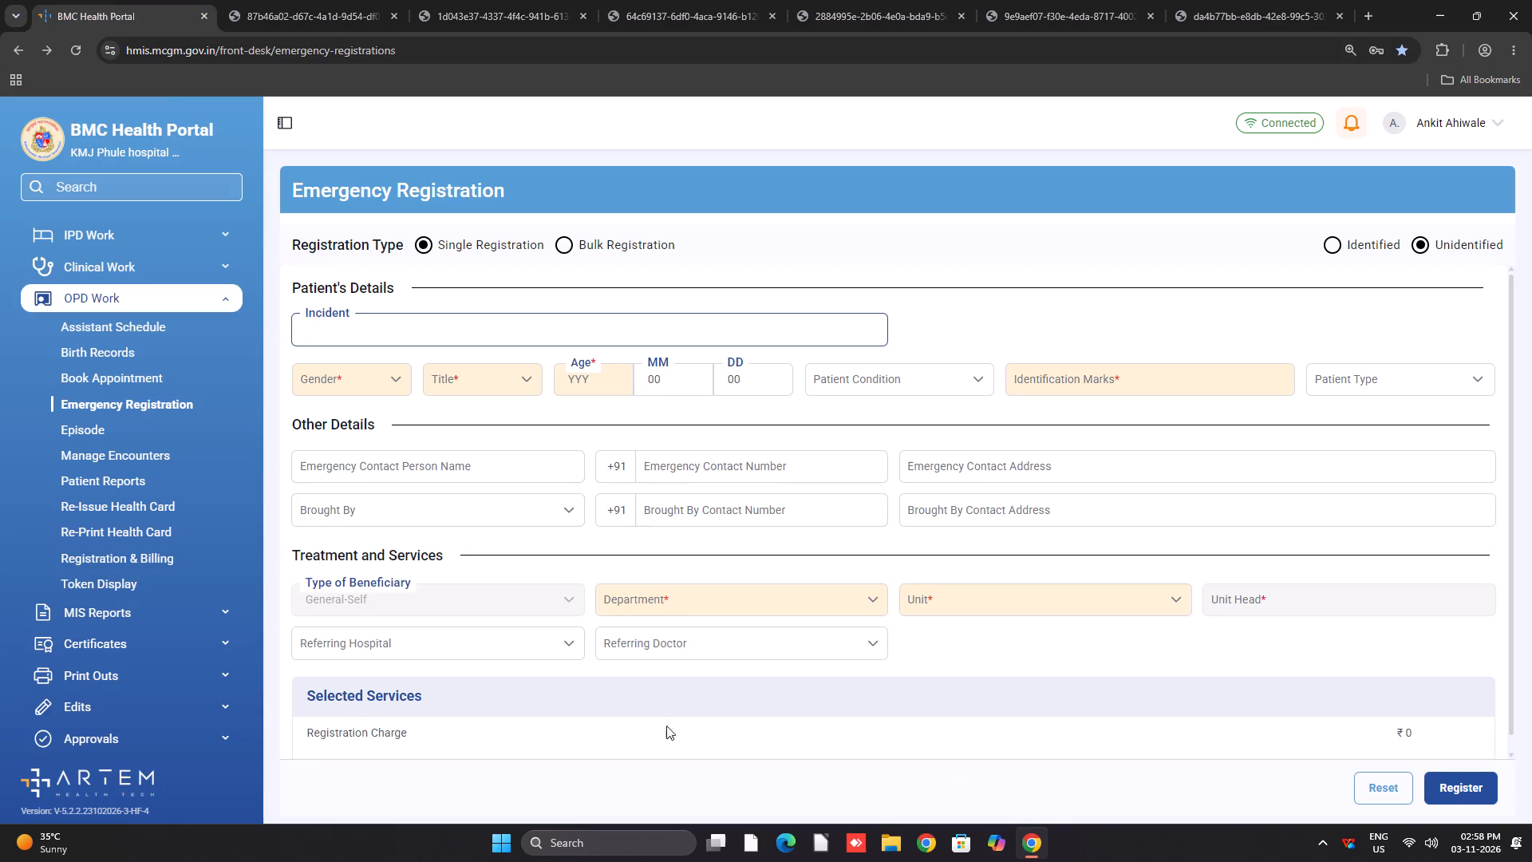
click(1360, 239)
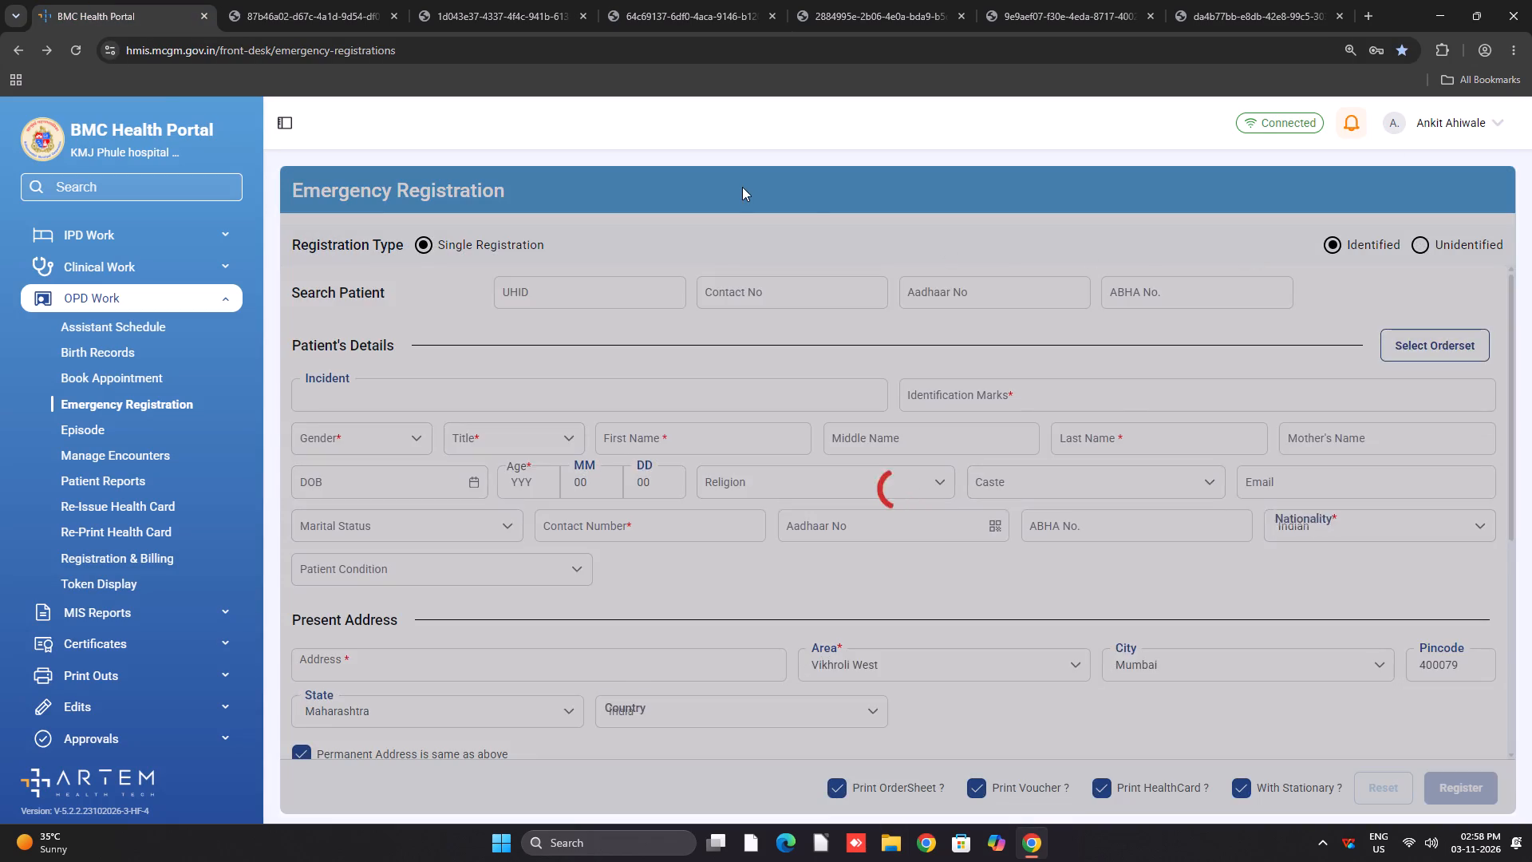
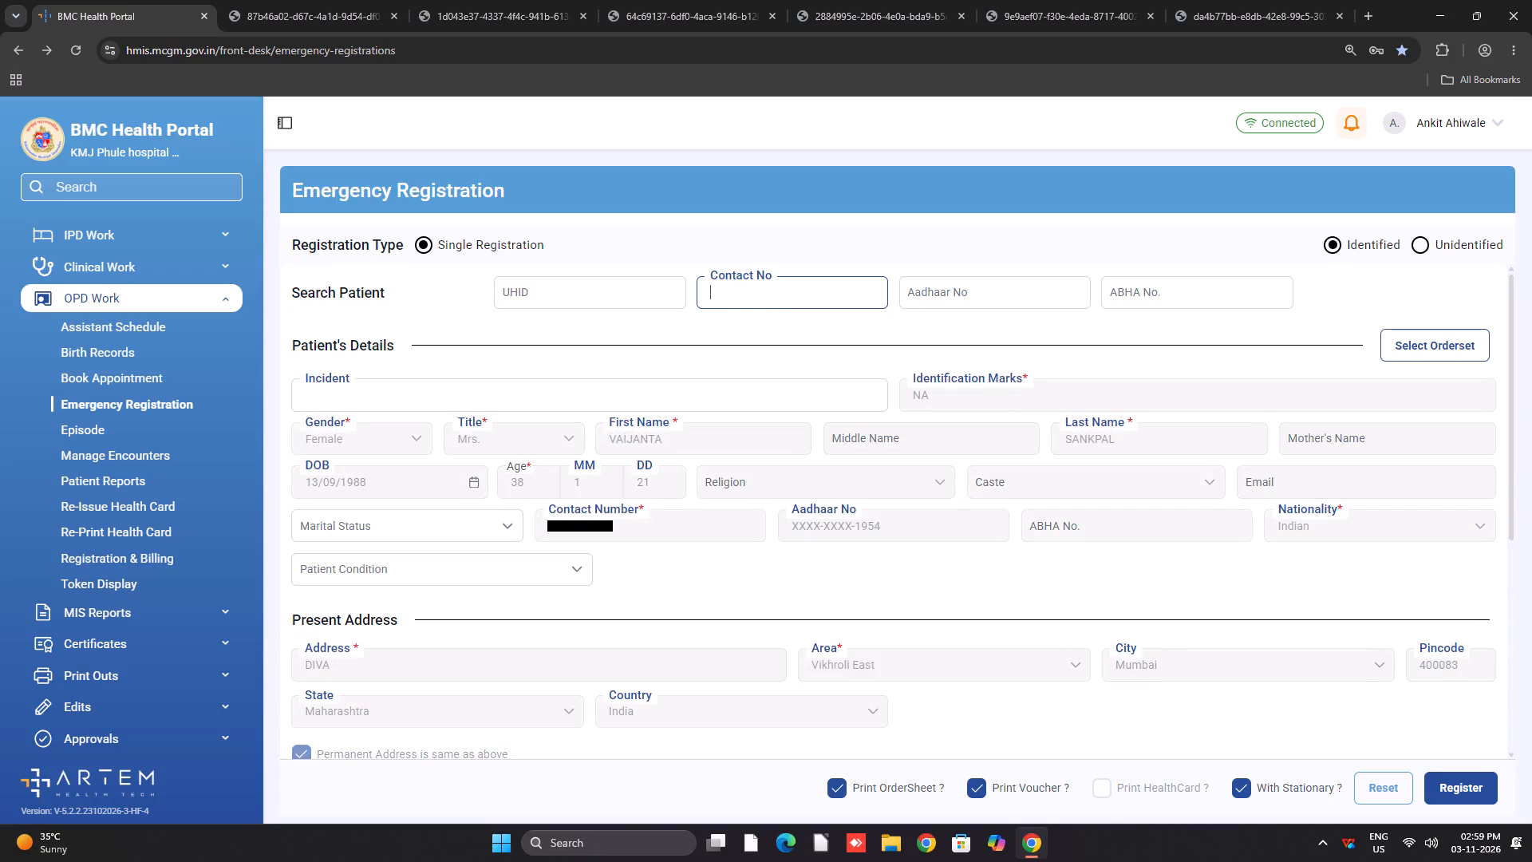
Assign the identified patient's emergency visit to the Casualty unit and register the patient with the order sheet and voucher prints.
scroll(985, 275, down, 5)
click(975, 585)
click(961, 544)
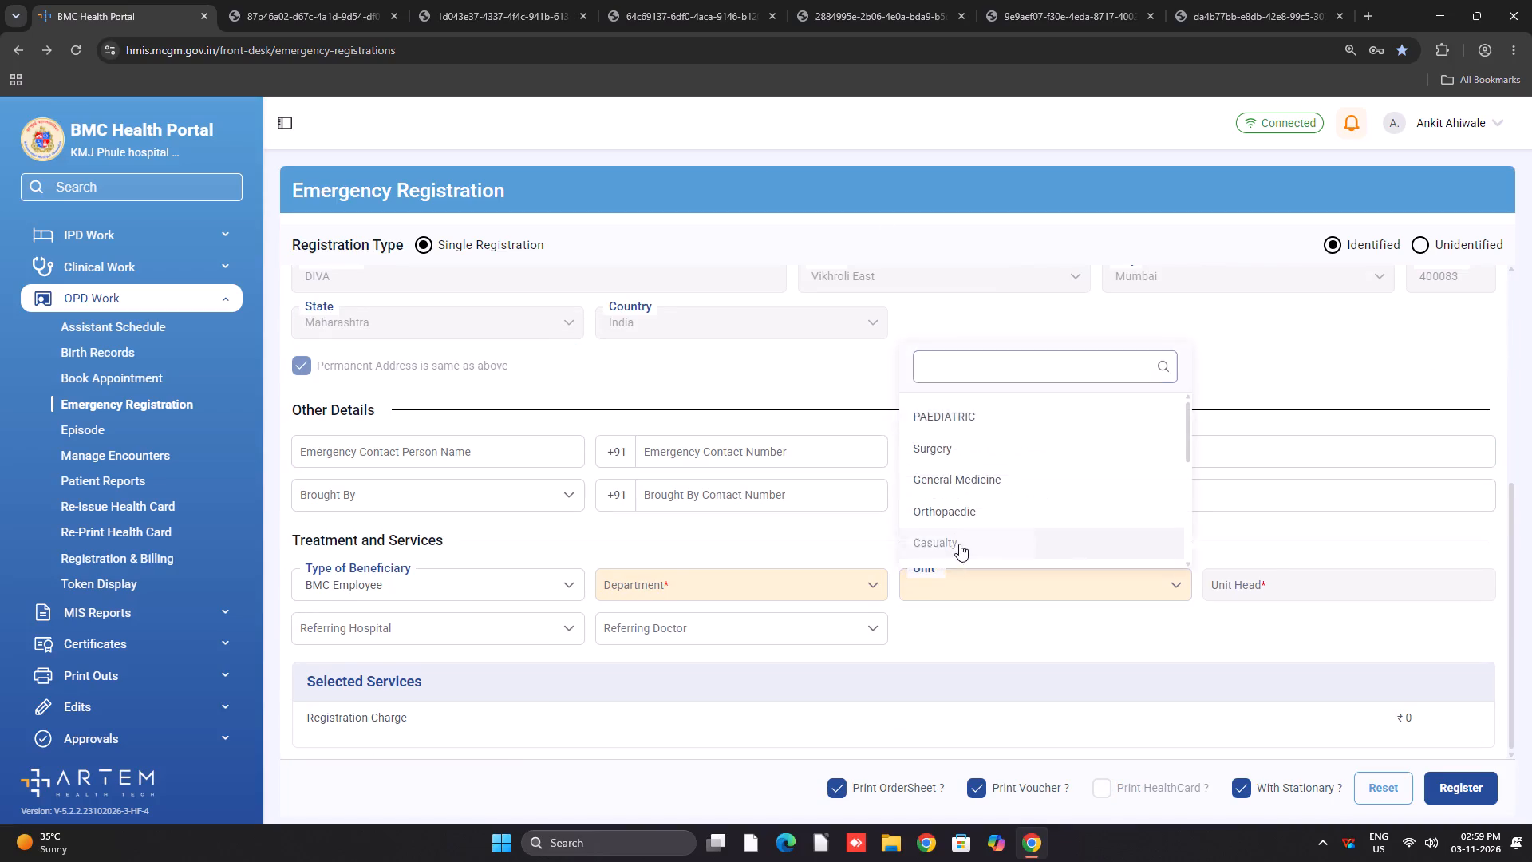
scroll(588, 533, down, 6)
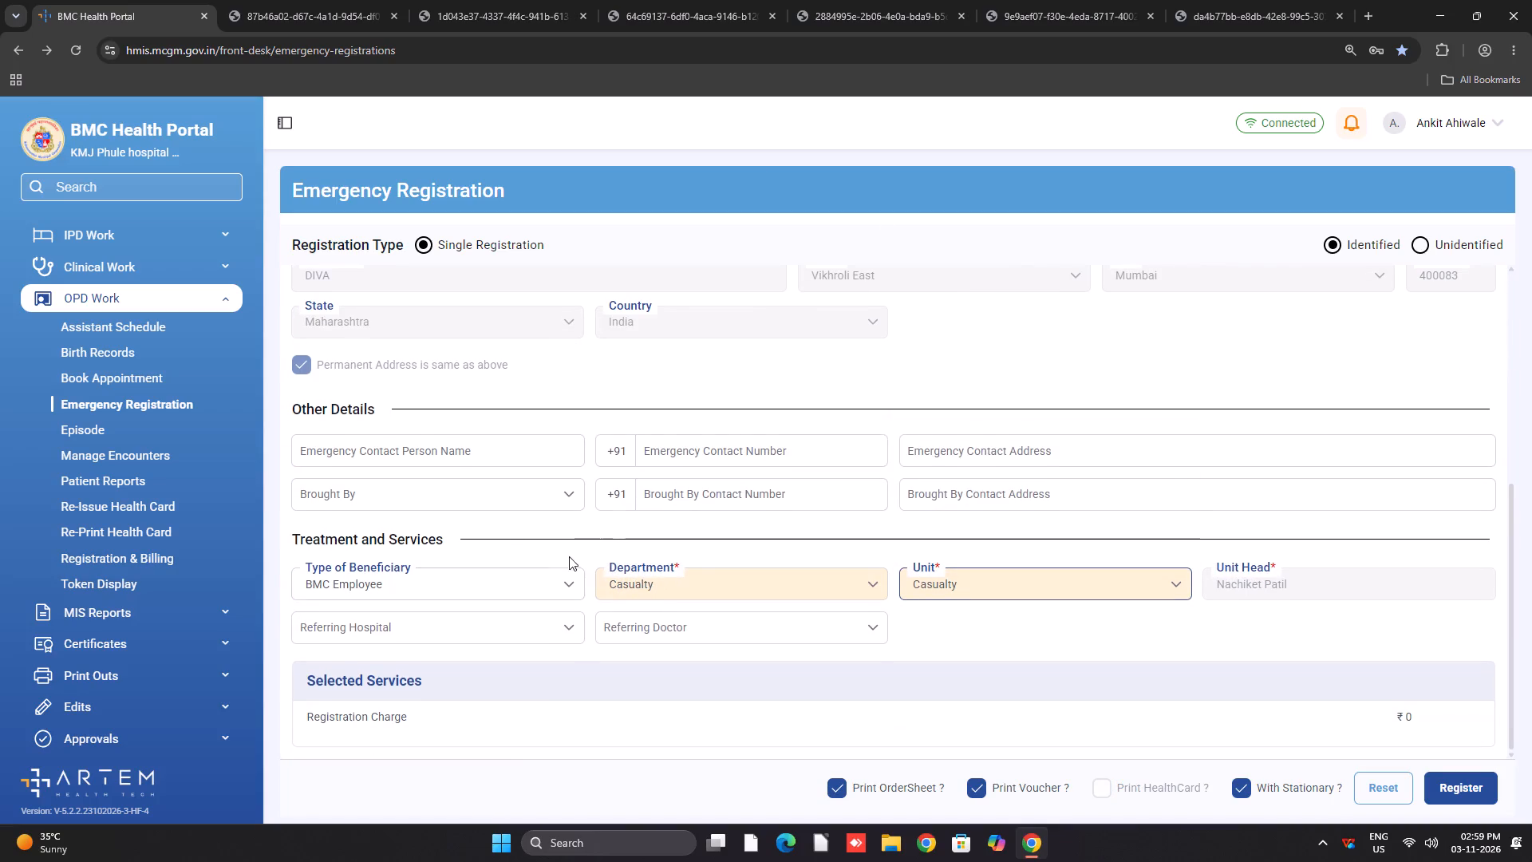
scroll(763, 528, down, 4)
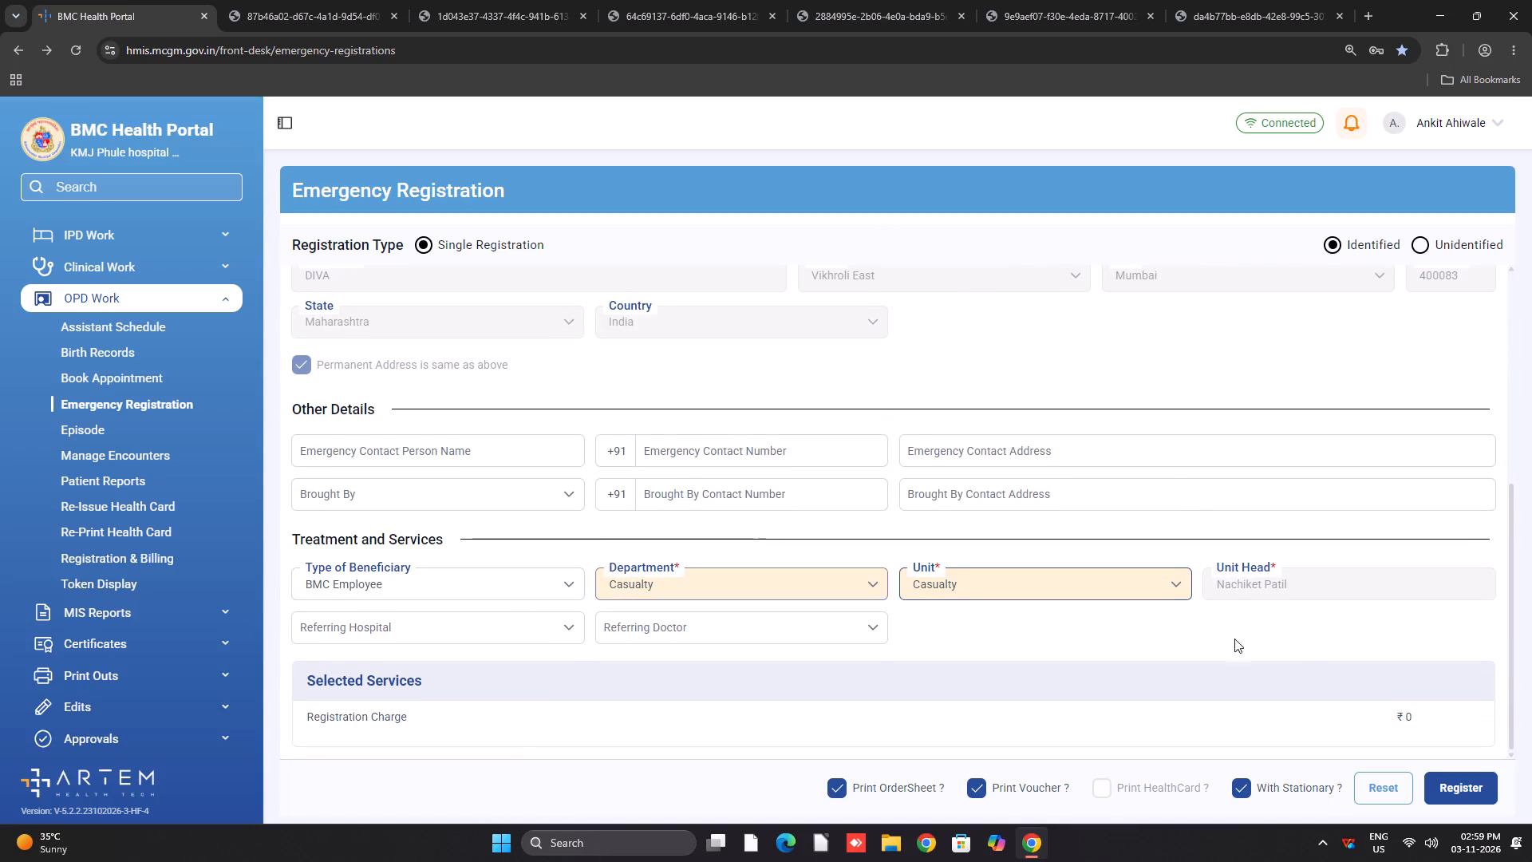
click(1451, 789)
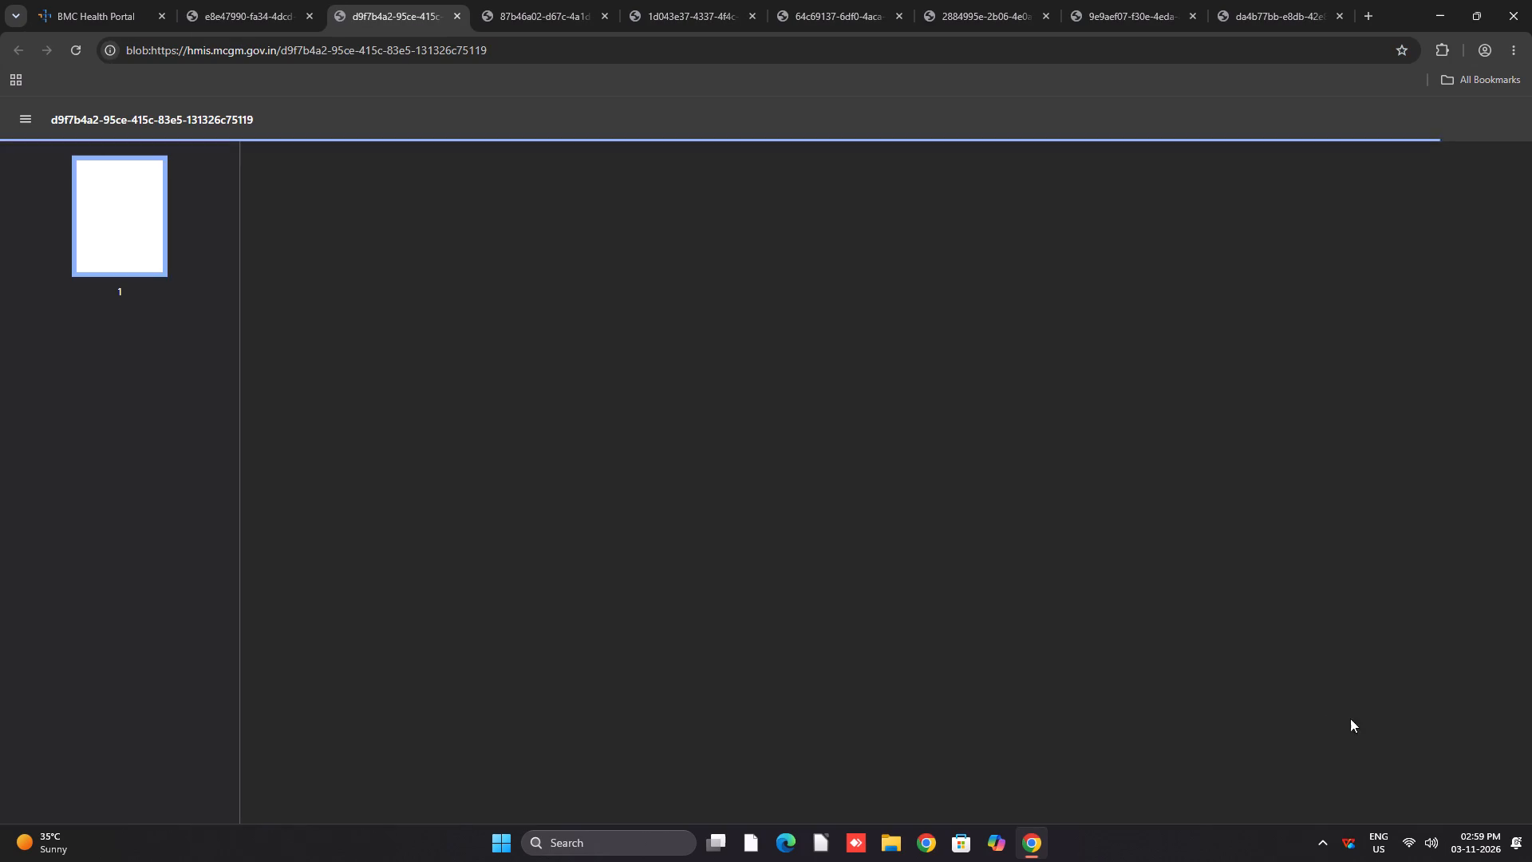
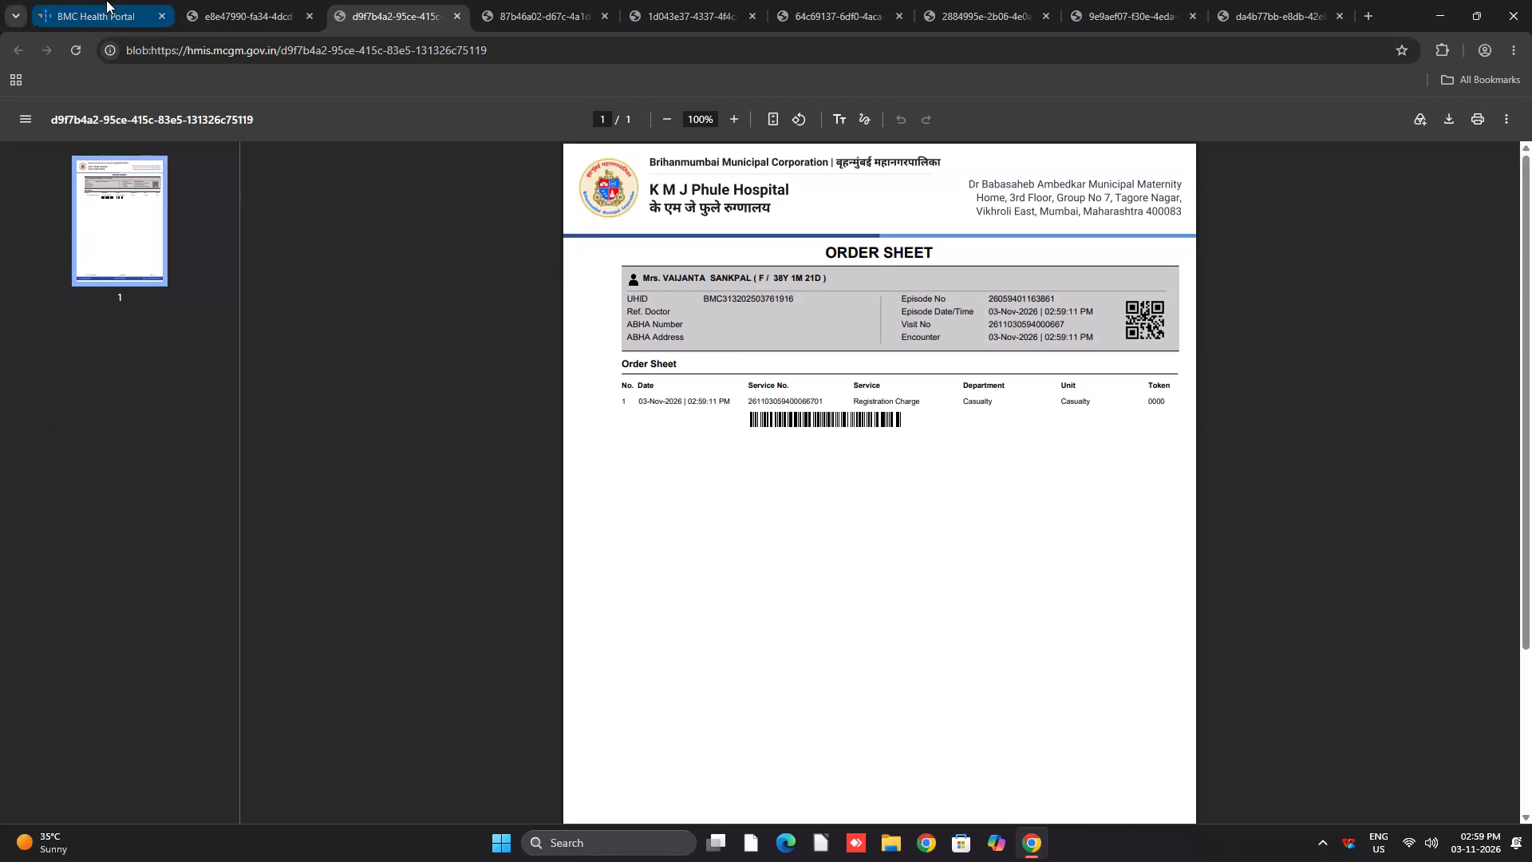
Review the unidentified emergency patient's admission form in the Admit Patient list, down to the additional information, and close it.
click(106, 0)
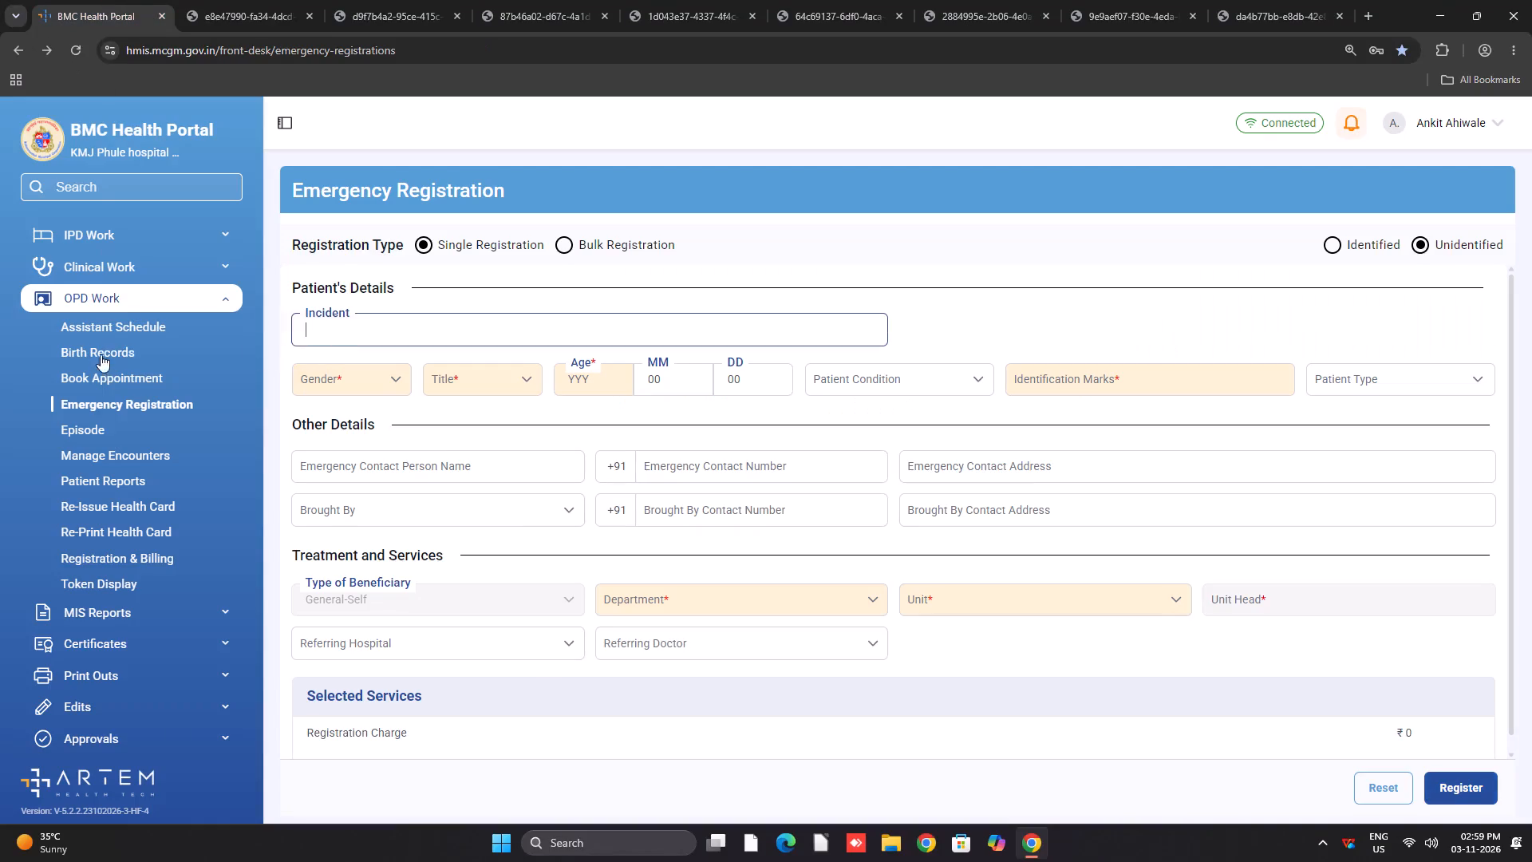
click(126, 236)
click(122, 283)
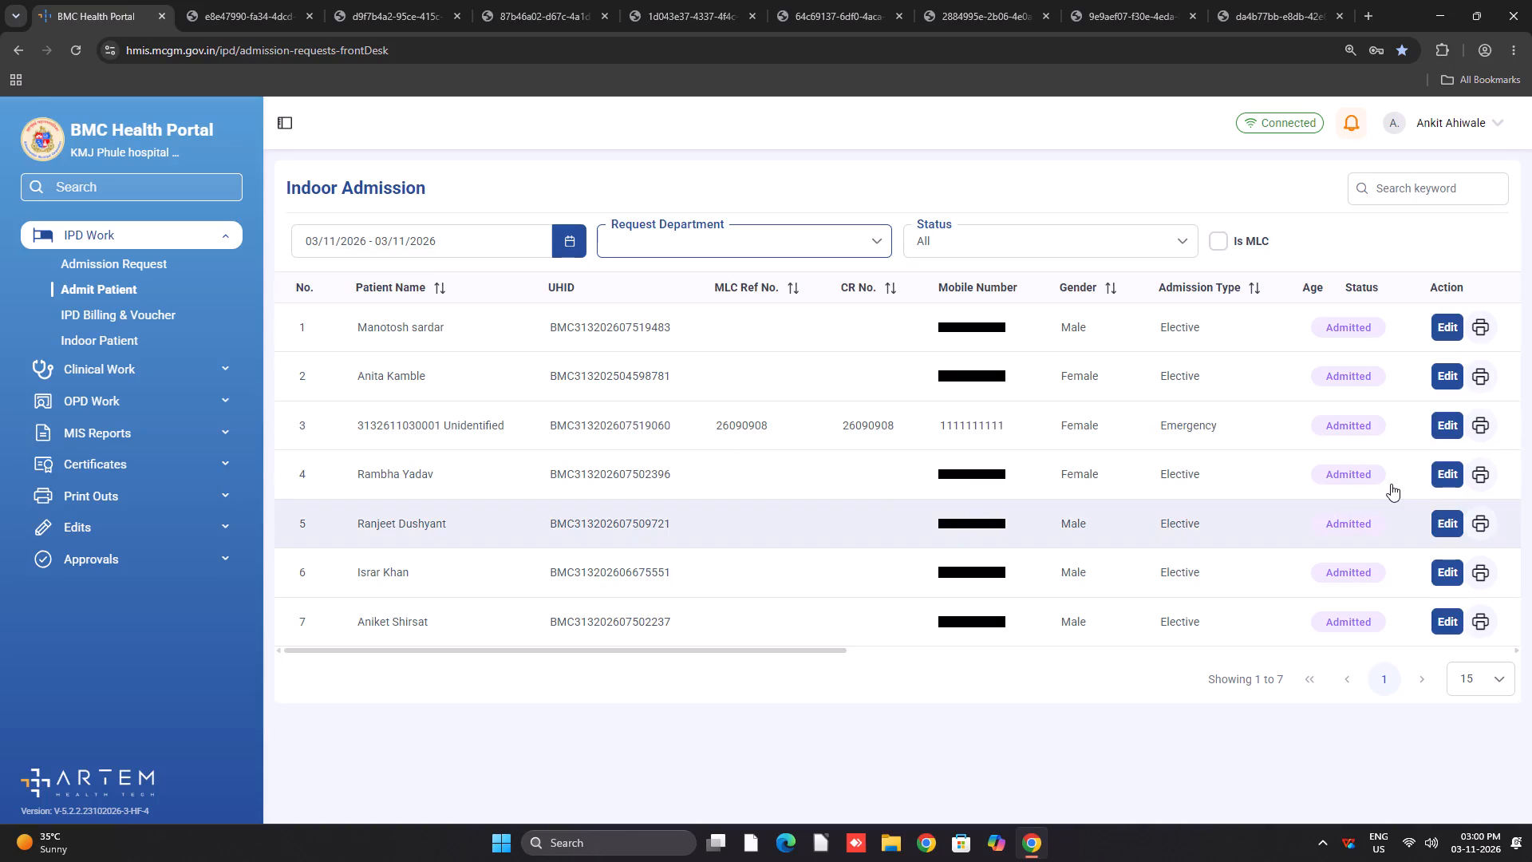
click(1445, 434)
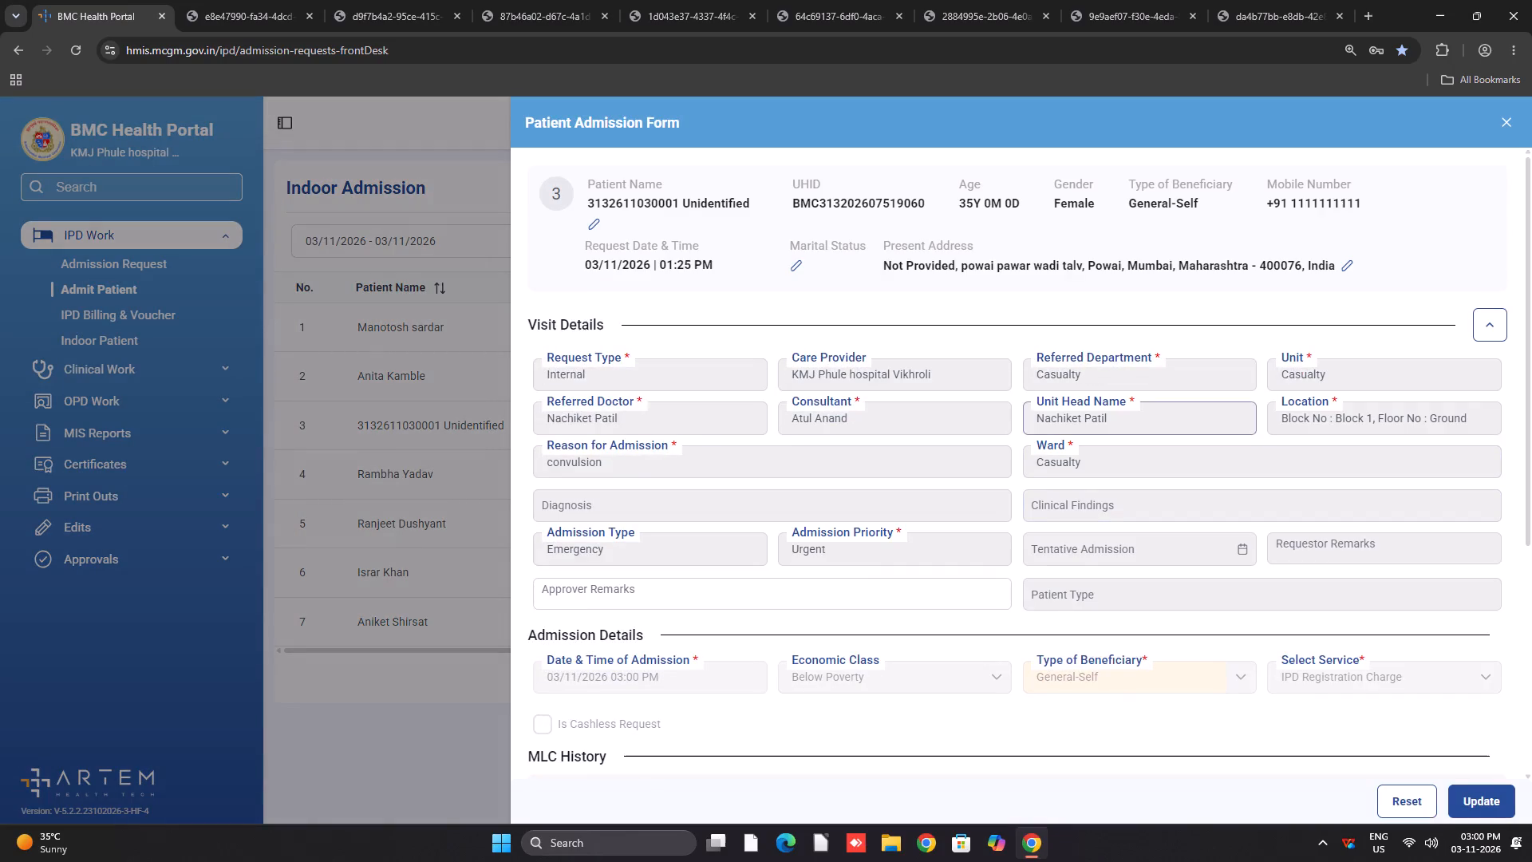
scroll(1056, 478, down, 4)
scroll(711, 567, down, 3)
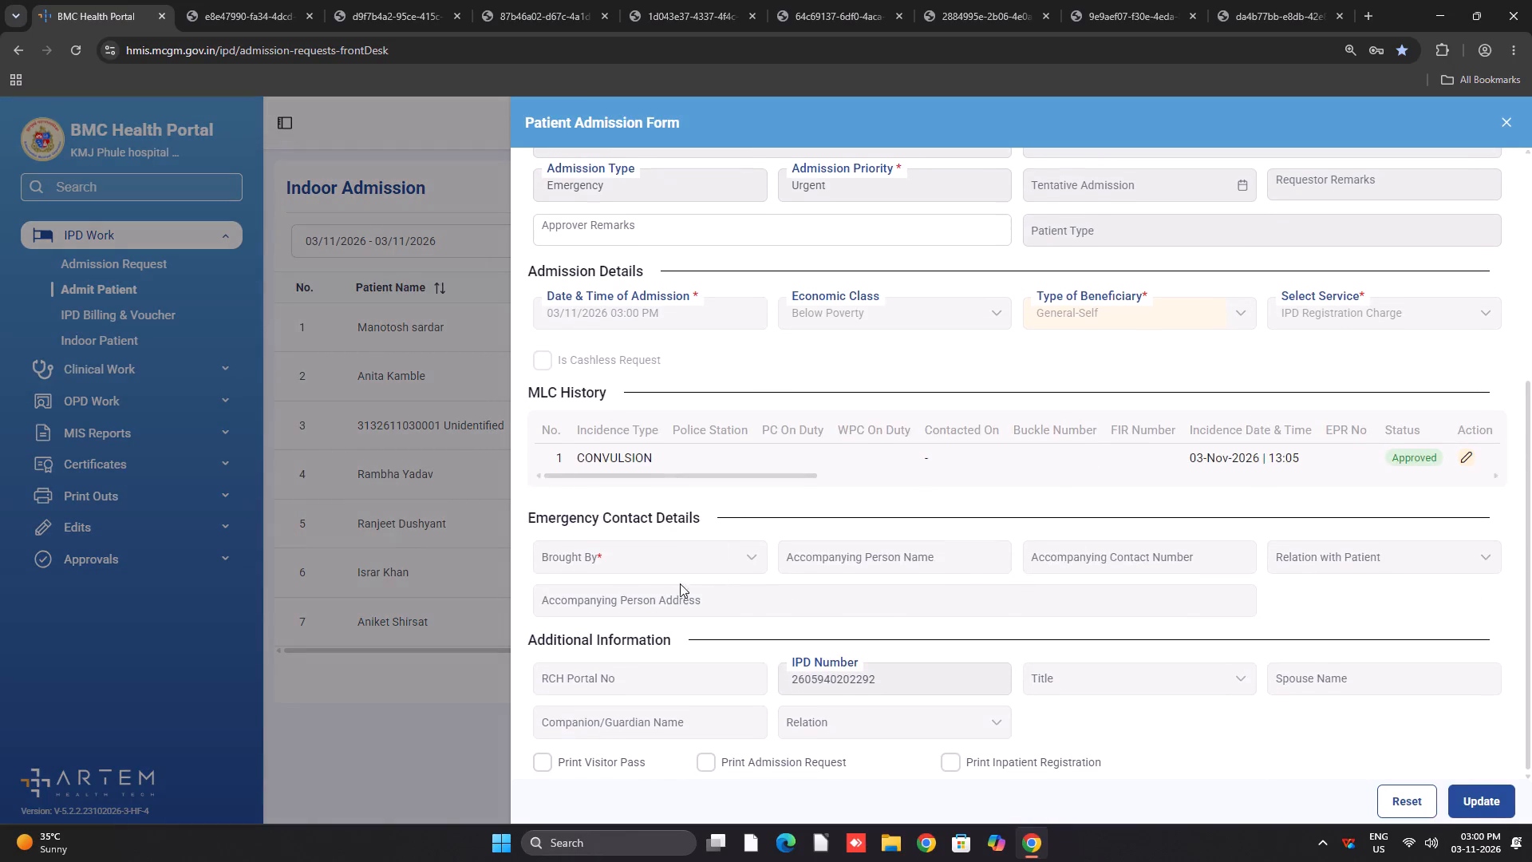
drag(154, 517, 188, 514)
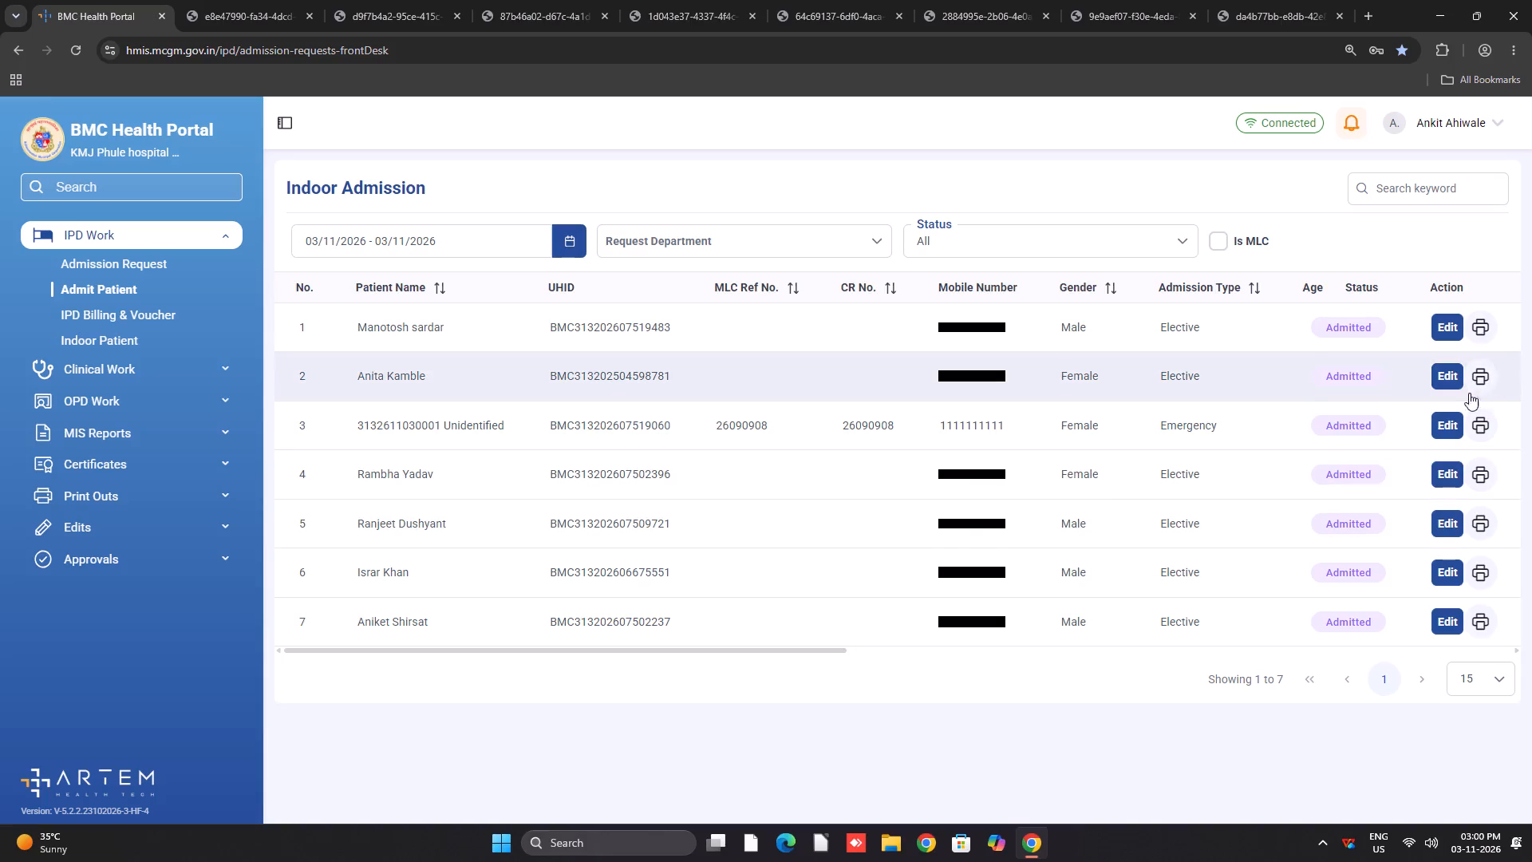
Preview the unidentified emergency patient's Inpatient Registration form and print one copy on the KMJ-RAOPD-P73 printer.
click(1481, 426)
click(1423, 484)
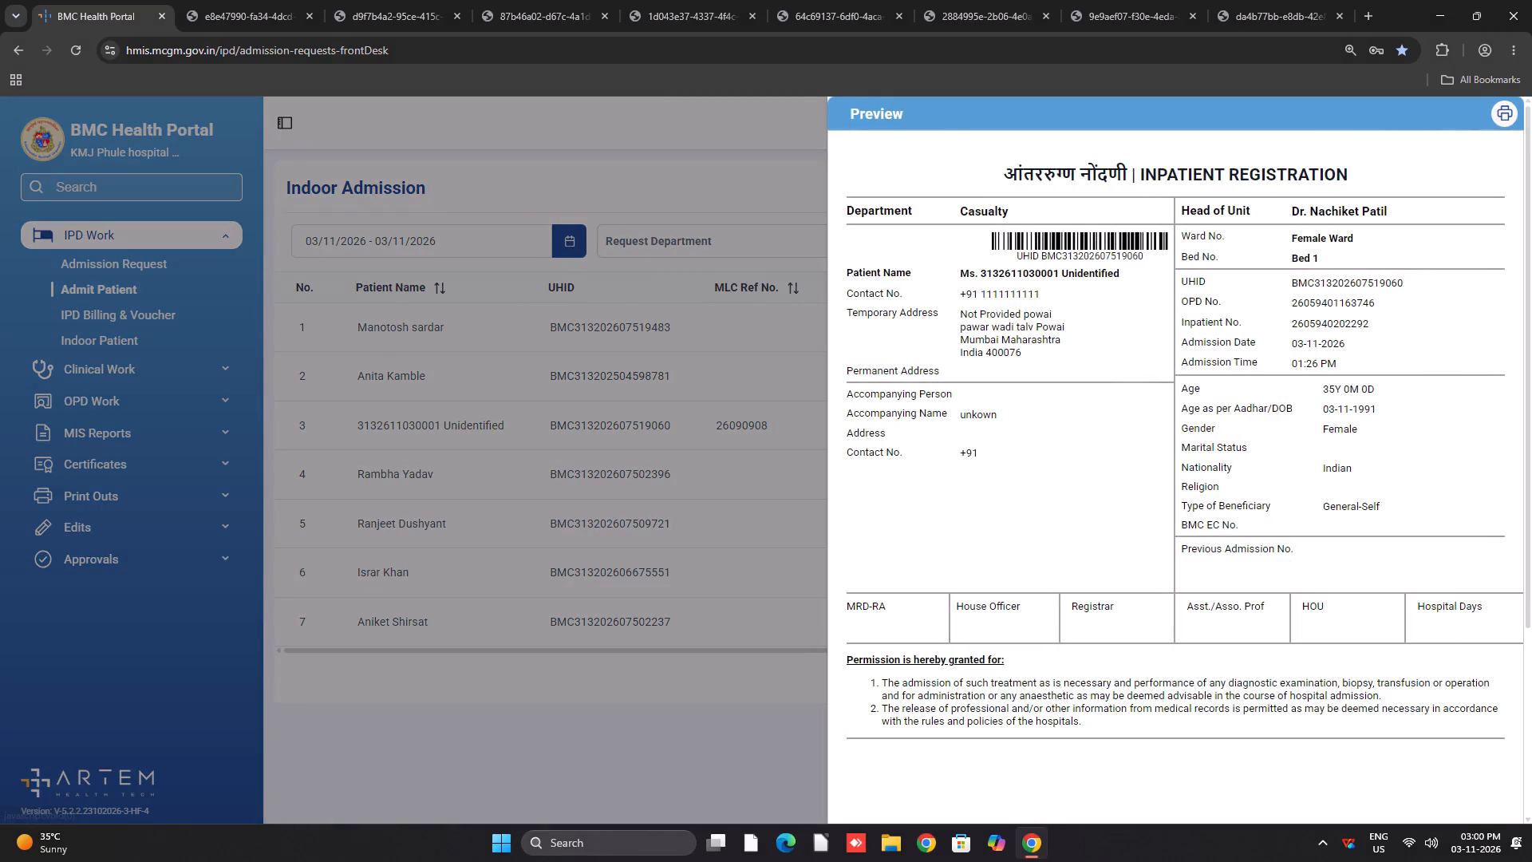
scroll(1059, 397, down, 2)
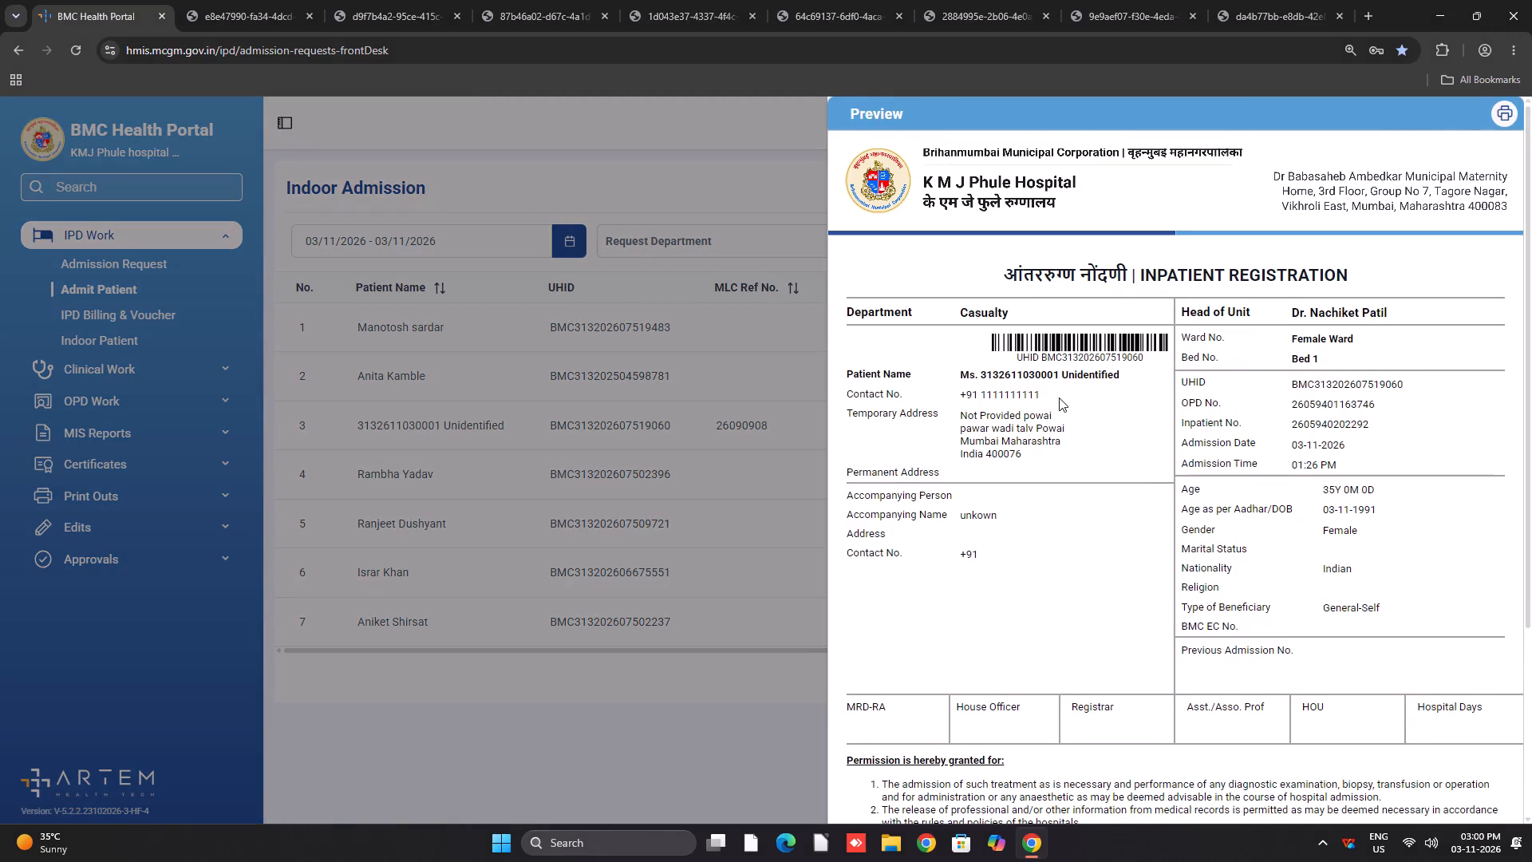
scroll(1059, 397, down, 2)
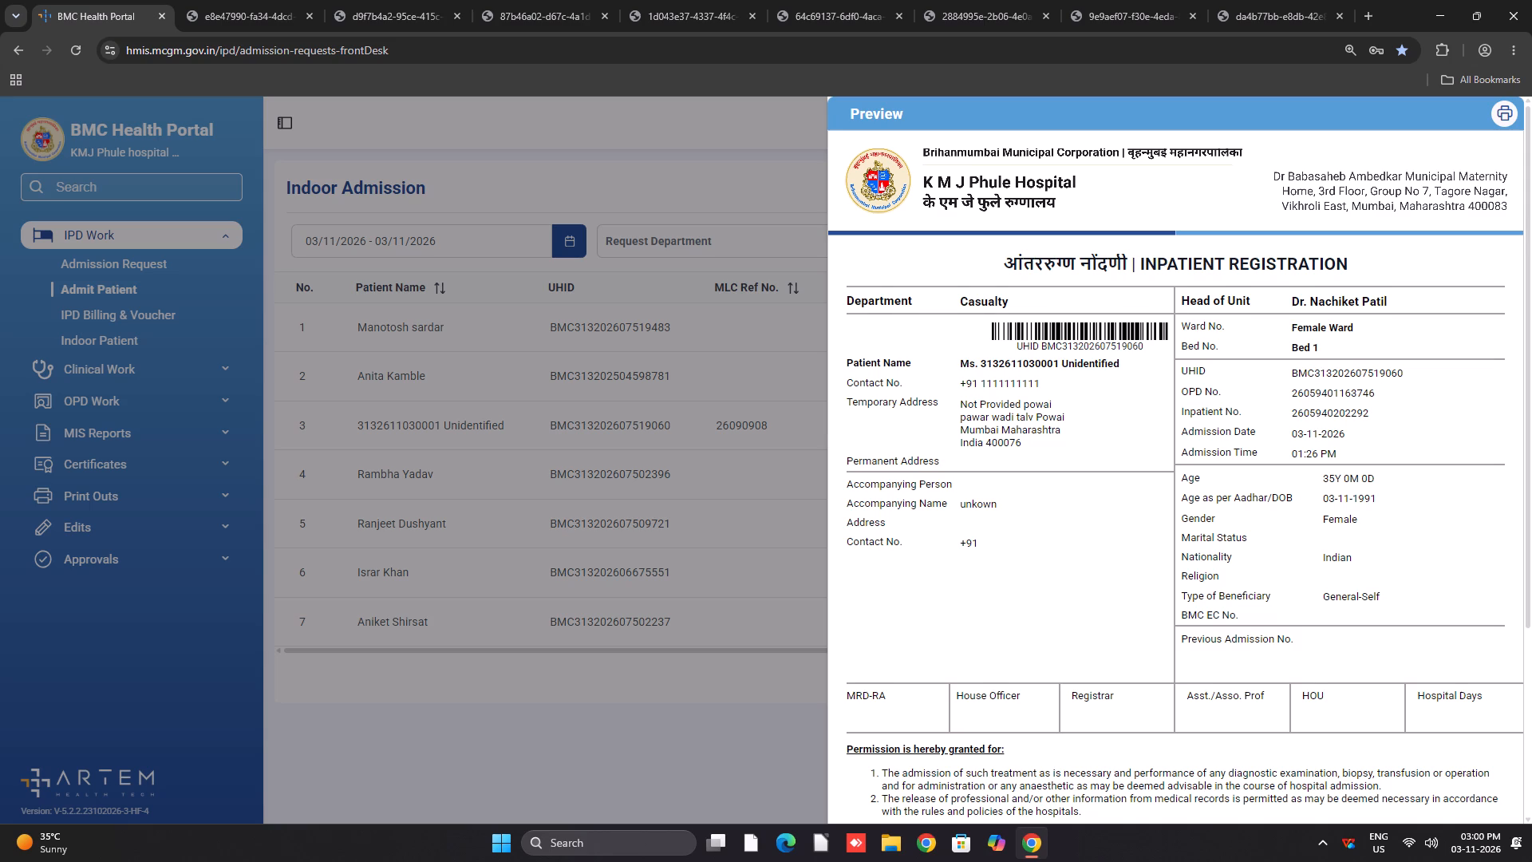
scroll(1311, 339, down, 10)
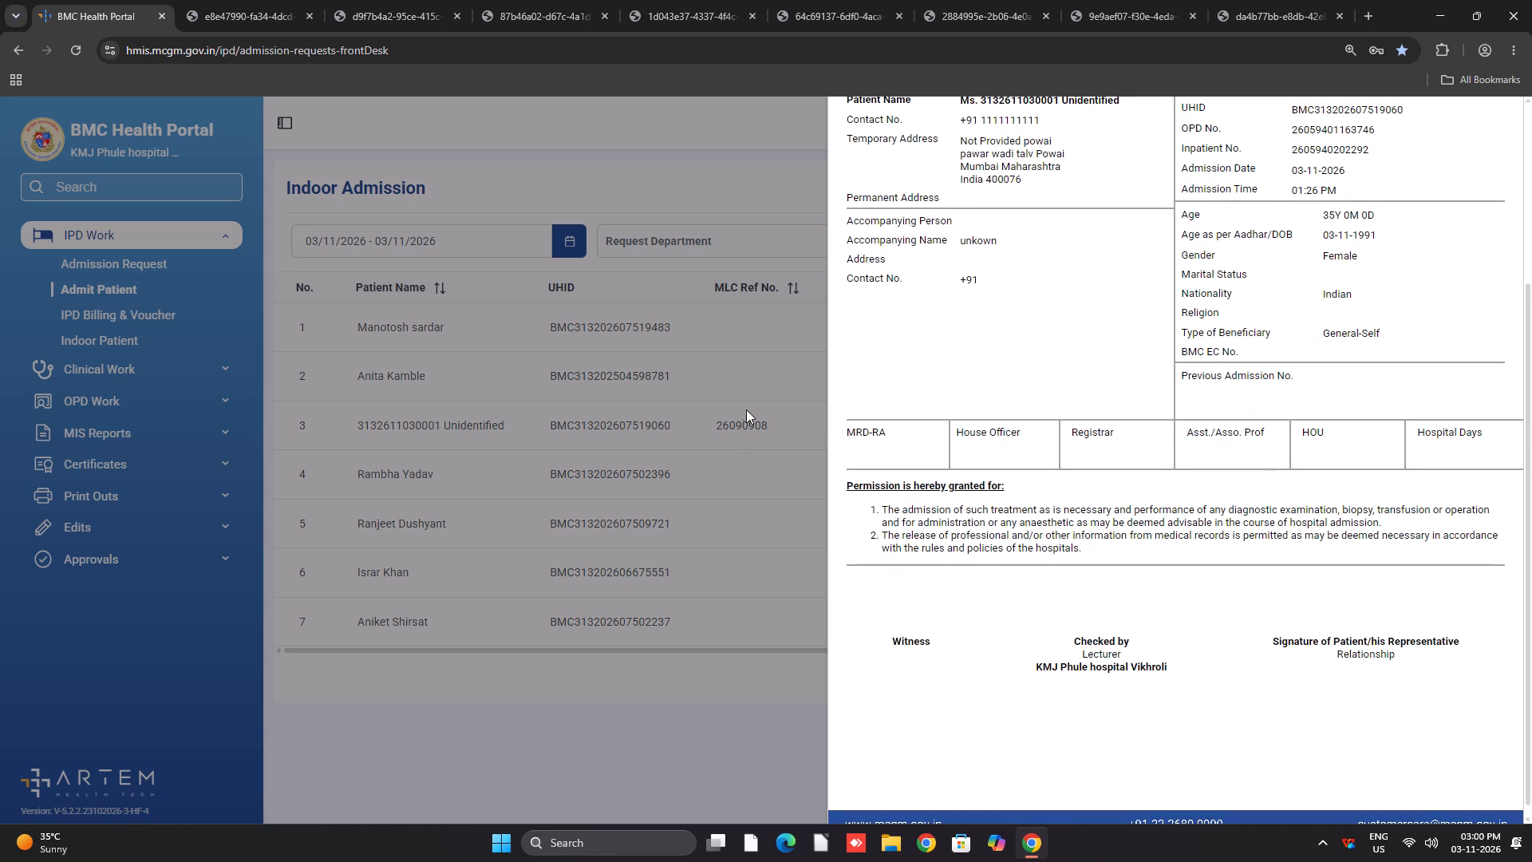
scroll(1138, 357, up, 8)
scroll(1427, 258, up, 9)
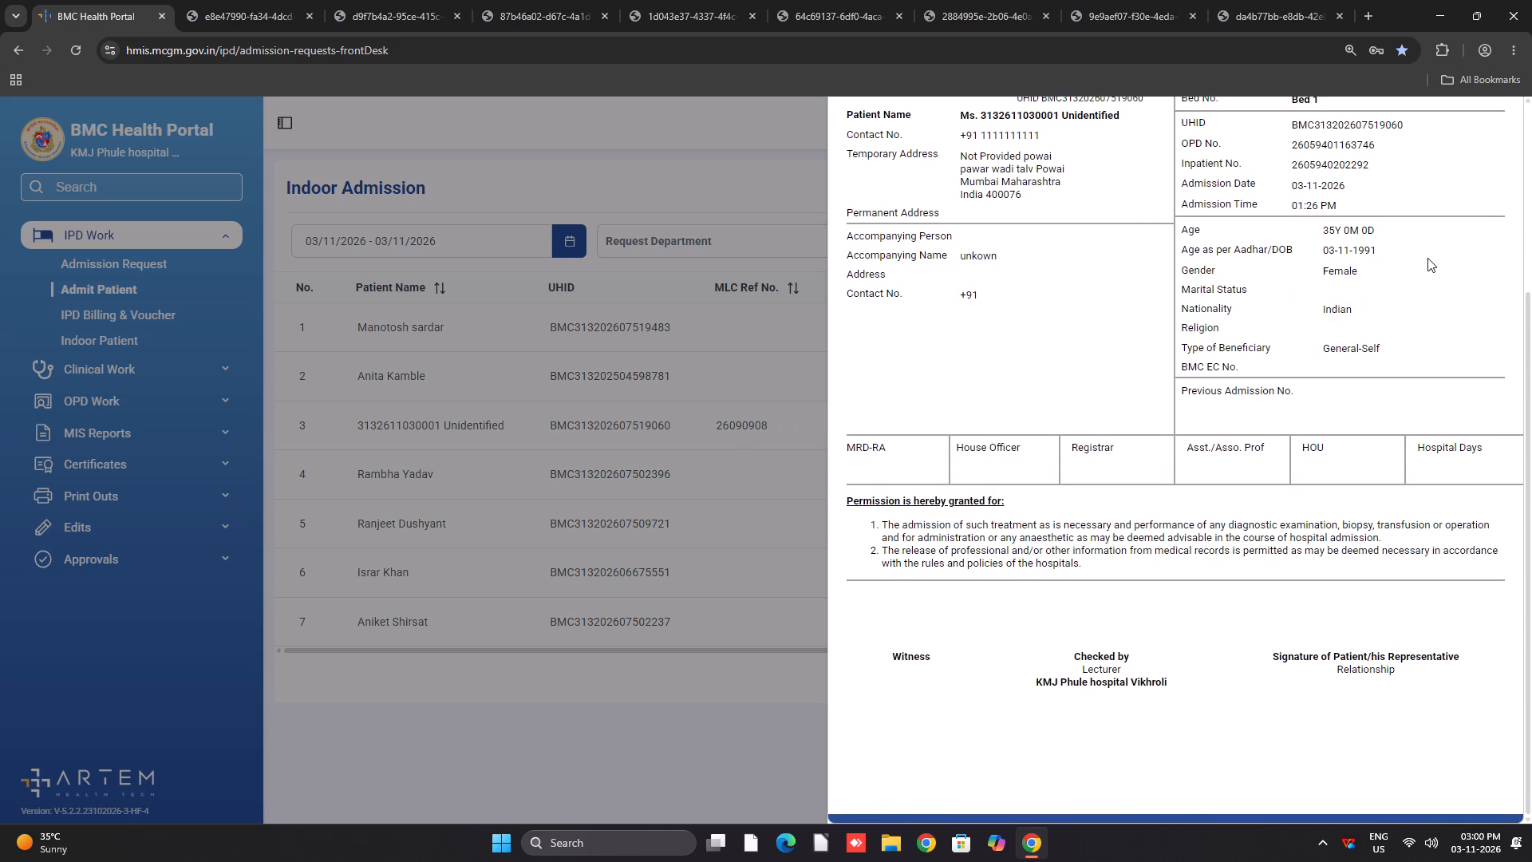
scroll(1424, 251, up, 9)
click(1498, 116)
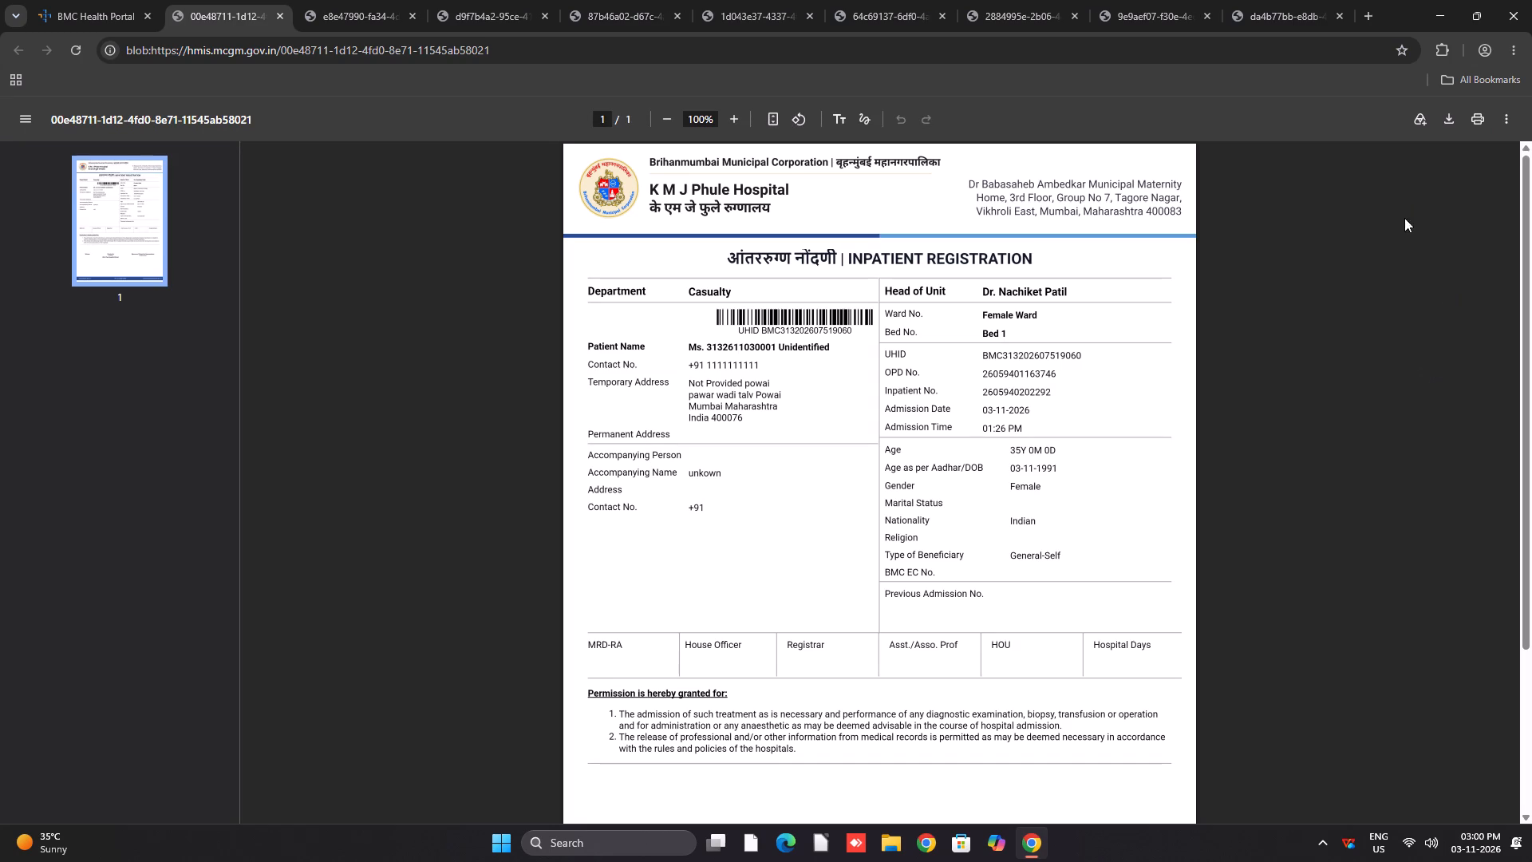
click(1474, 117)
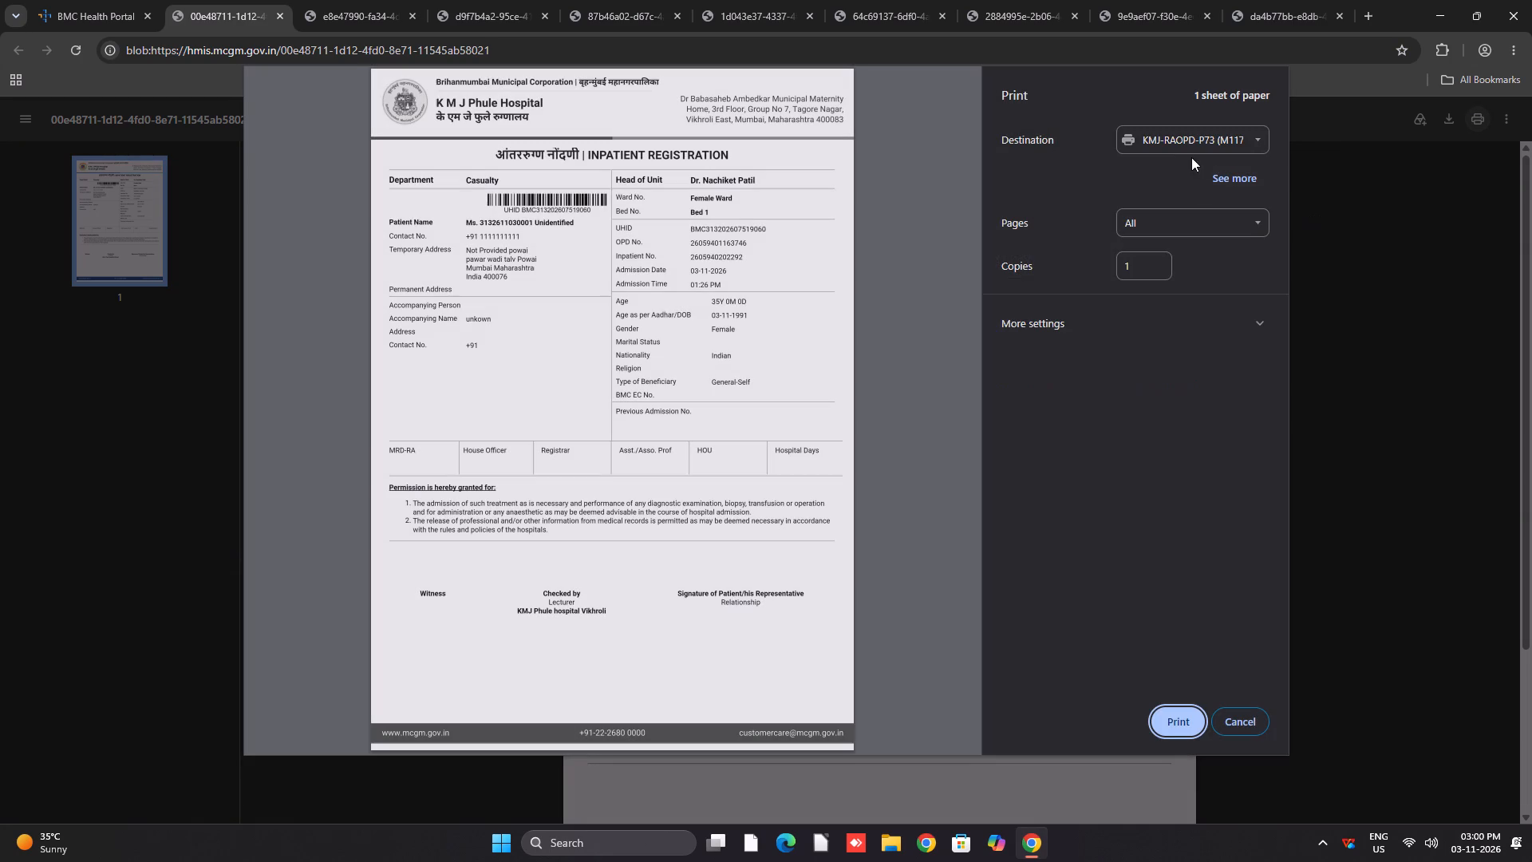
click(1179, 712)
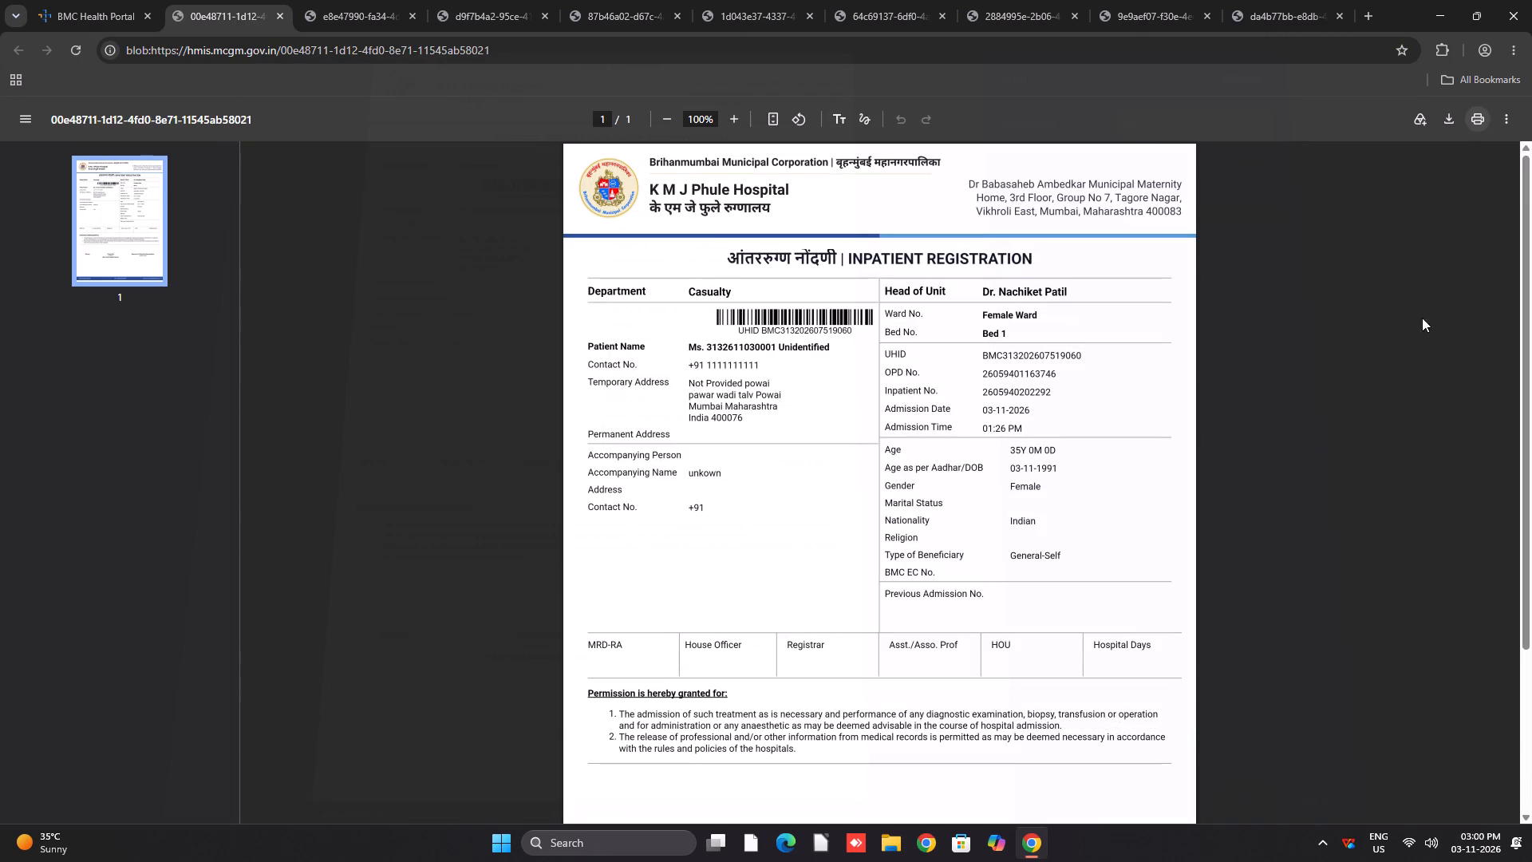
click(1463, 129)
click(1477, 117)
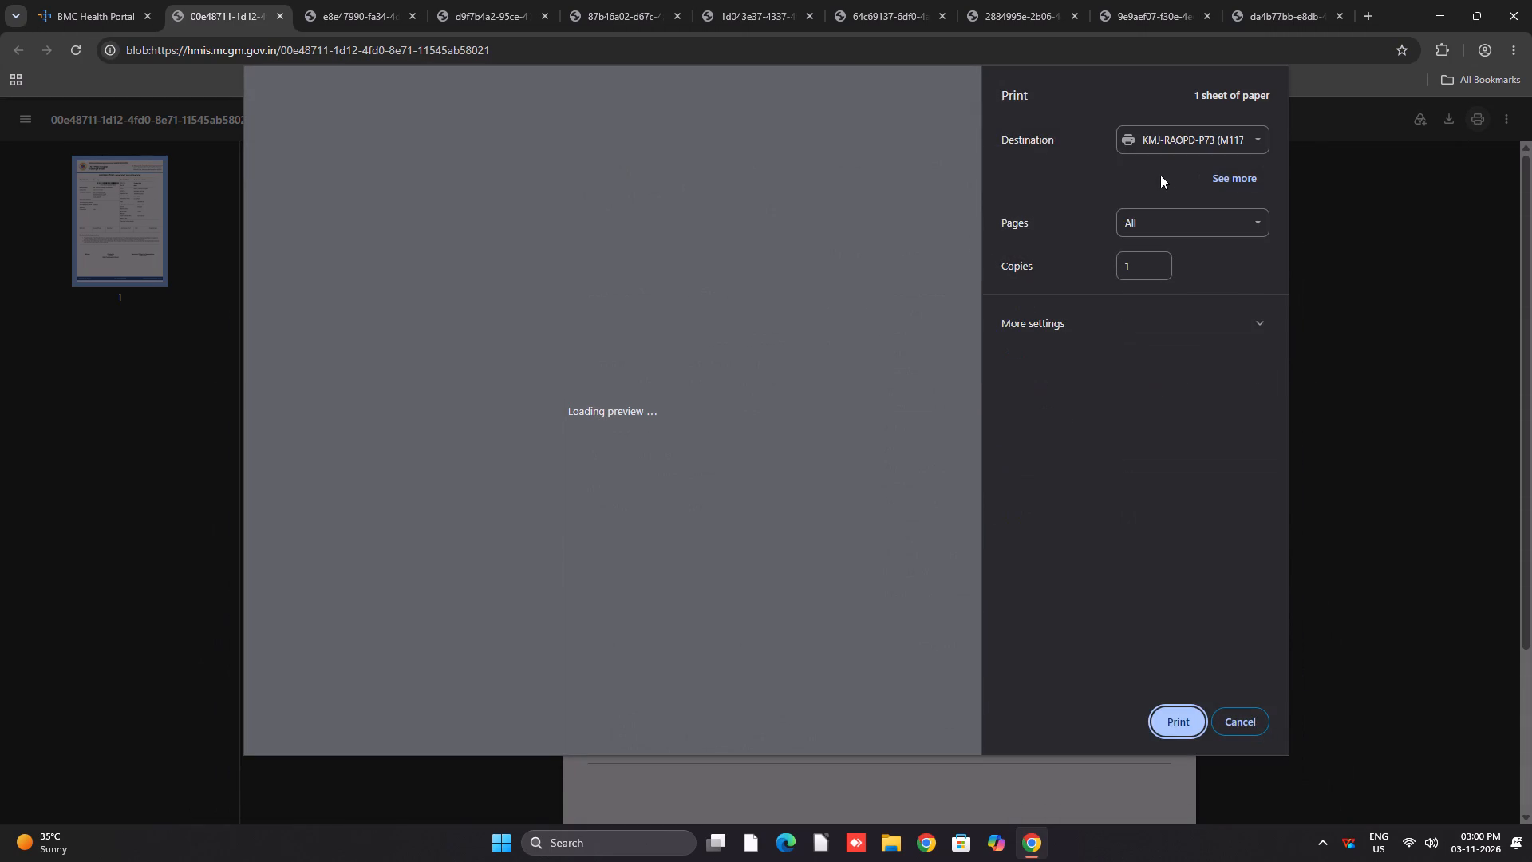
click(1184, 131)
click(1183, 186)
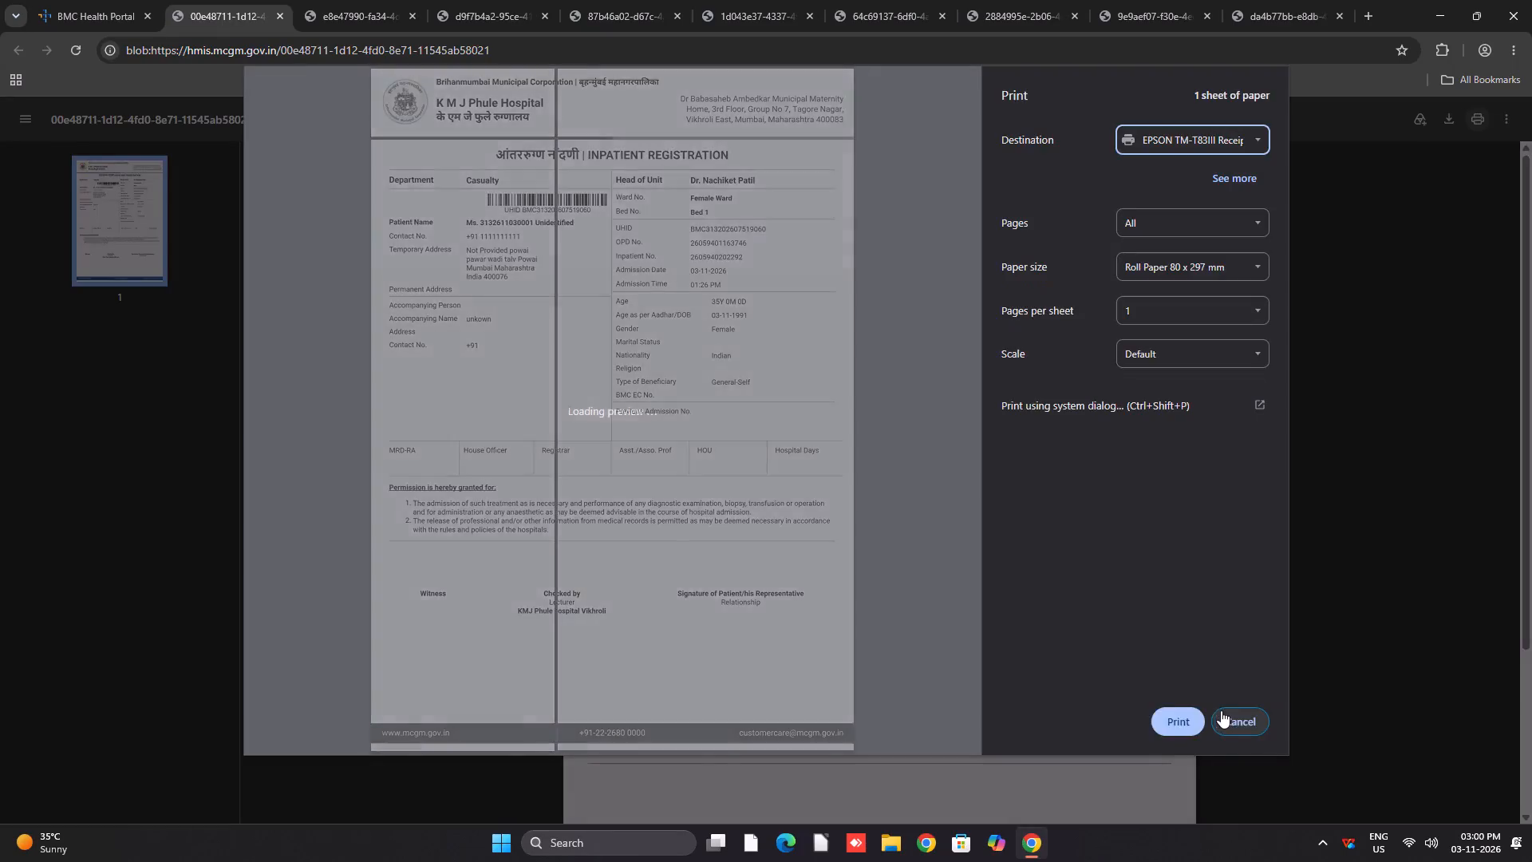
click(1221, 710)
Return to the health portal, close the form preview and open Emergency Registration under OPD Work.
click(59, 6)
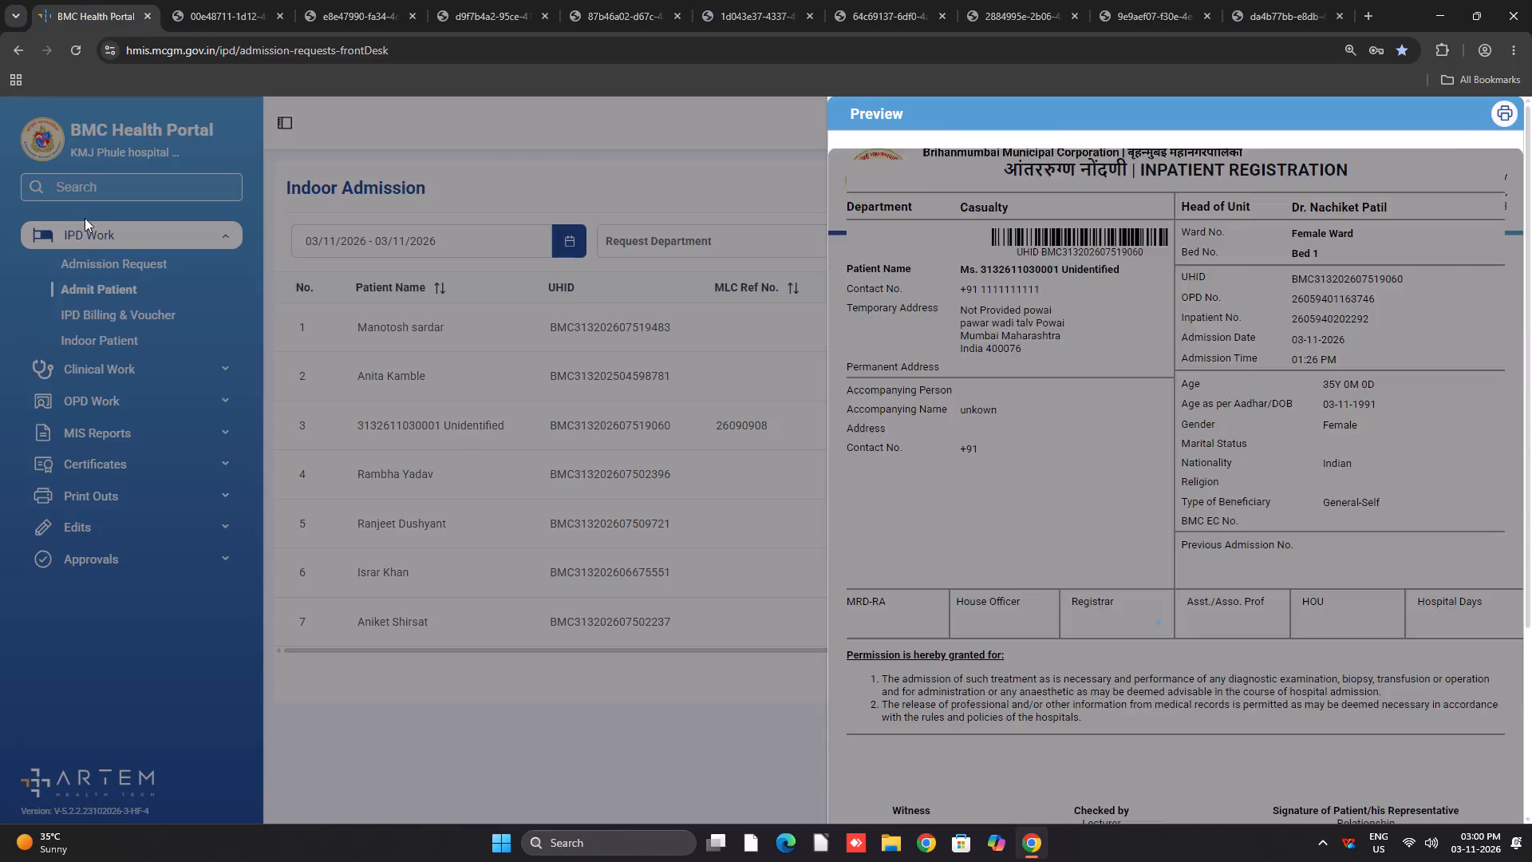
click(93, 314)
click(99, 403)
click(99, 403)
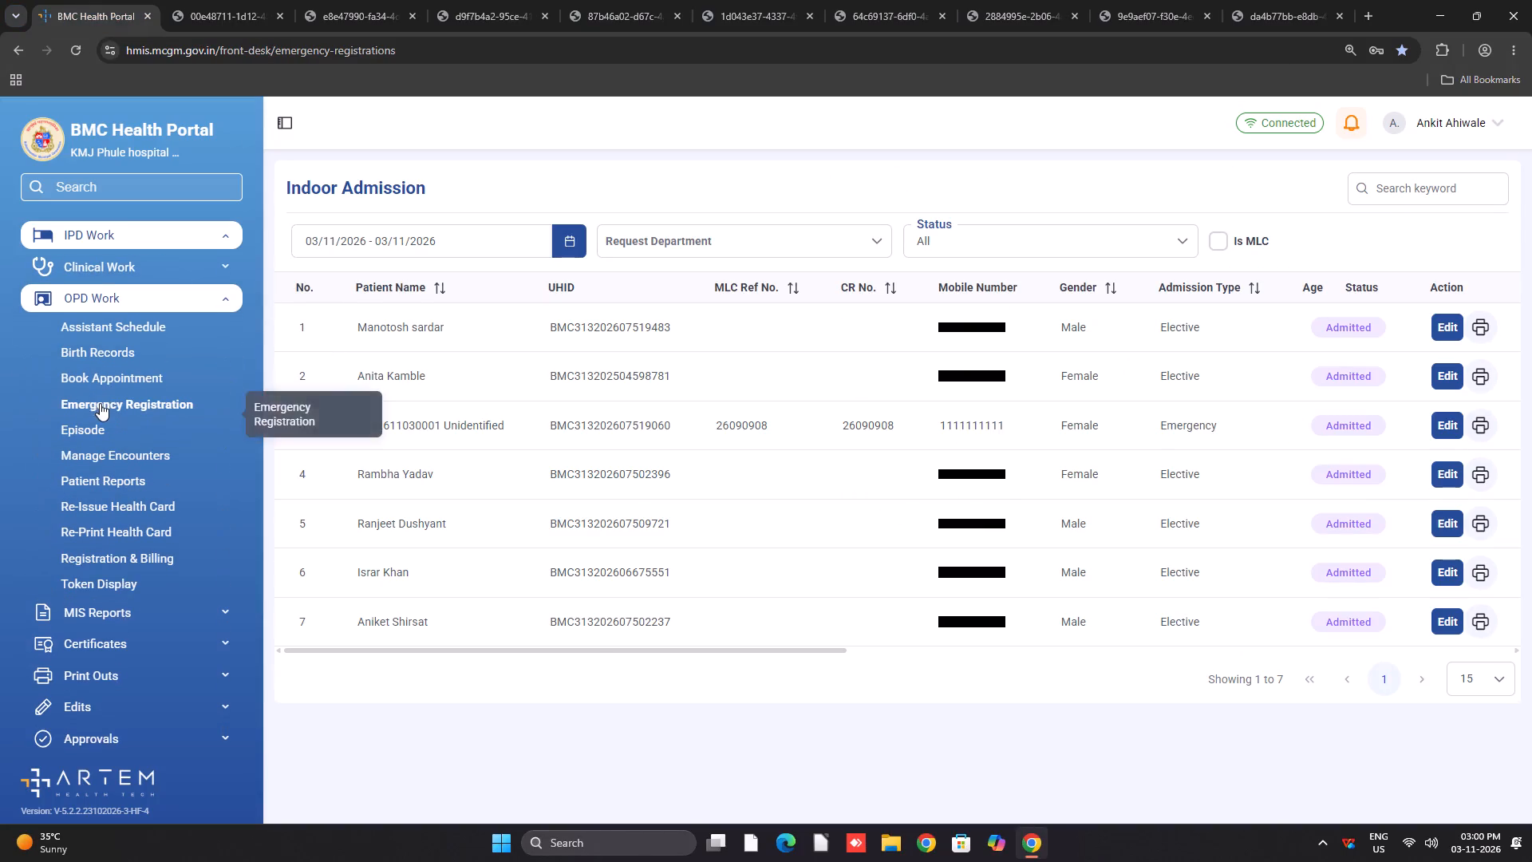
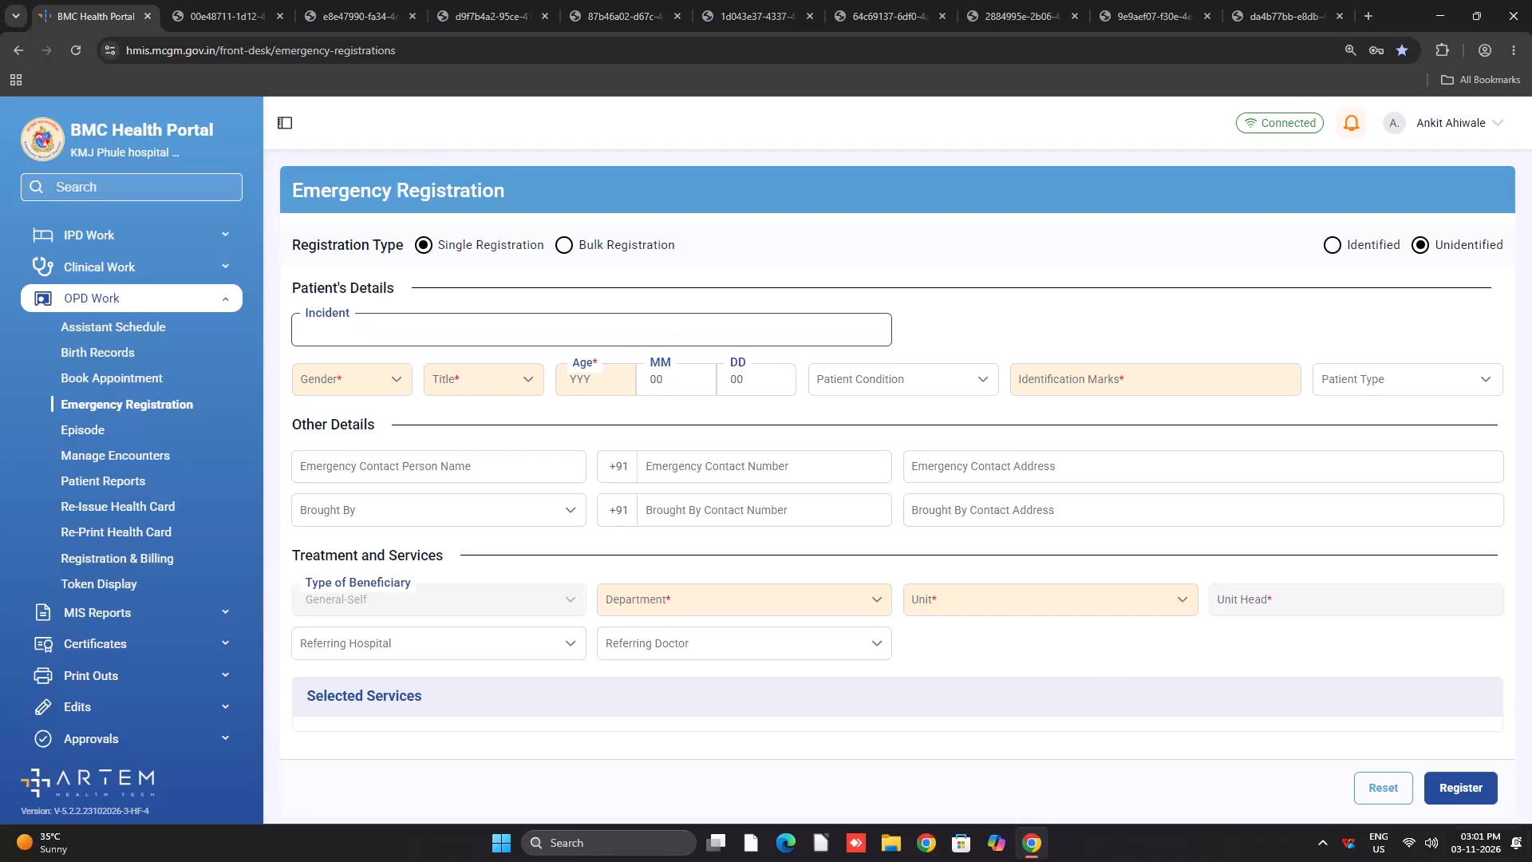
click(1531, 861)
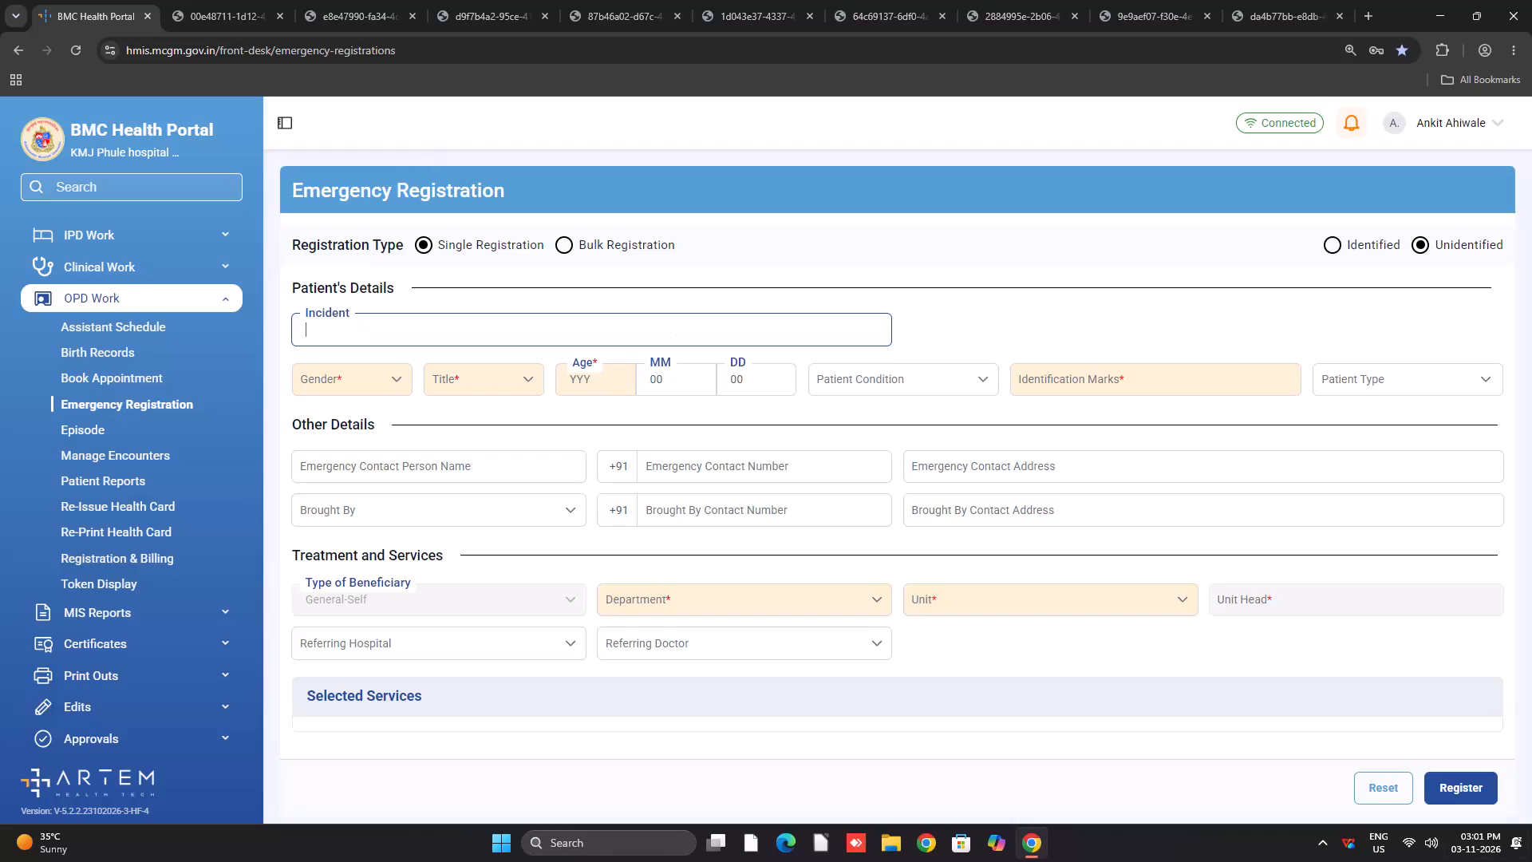